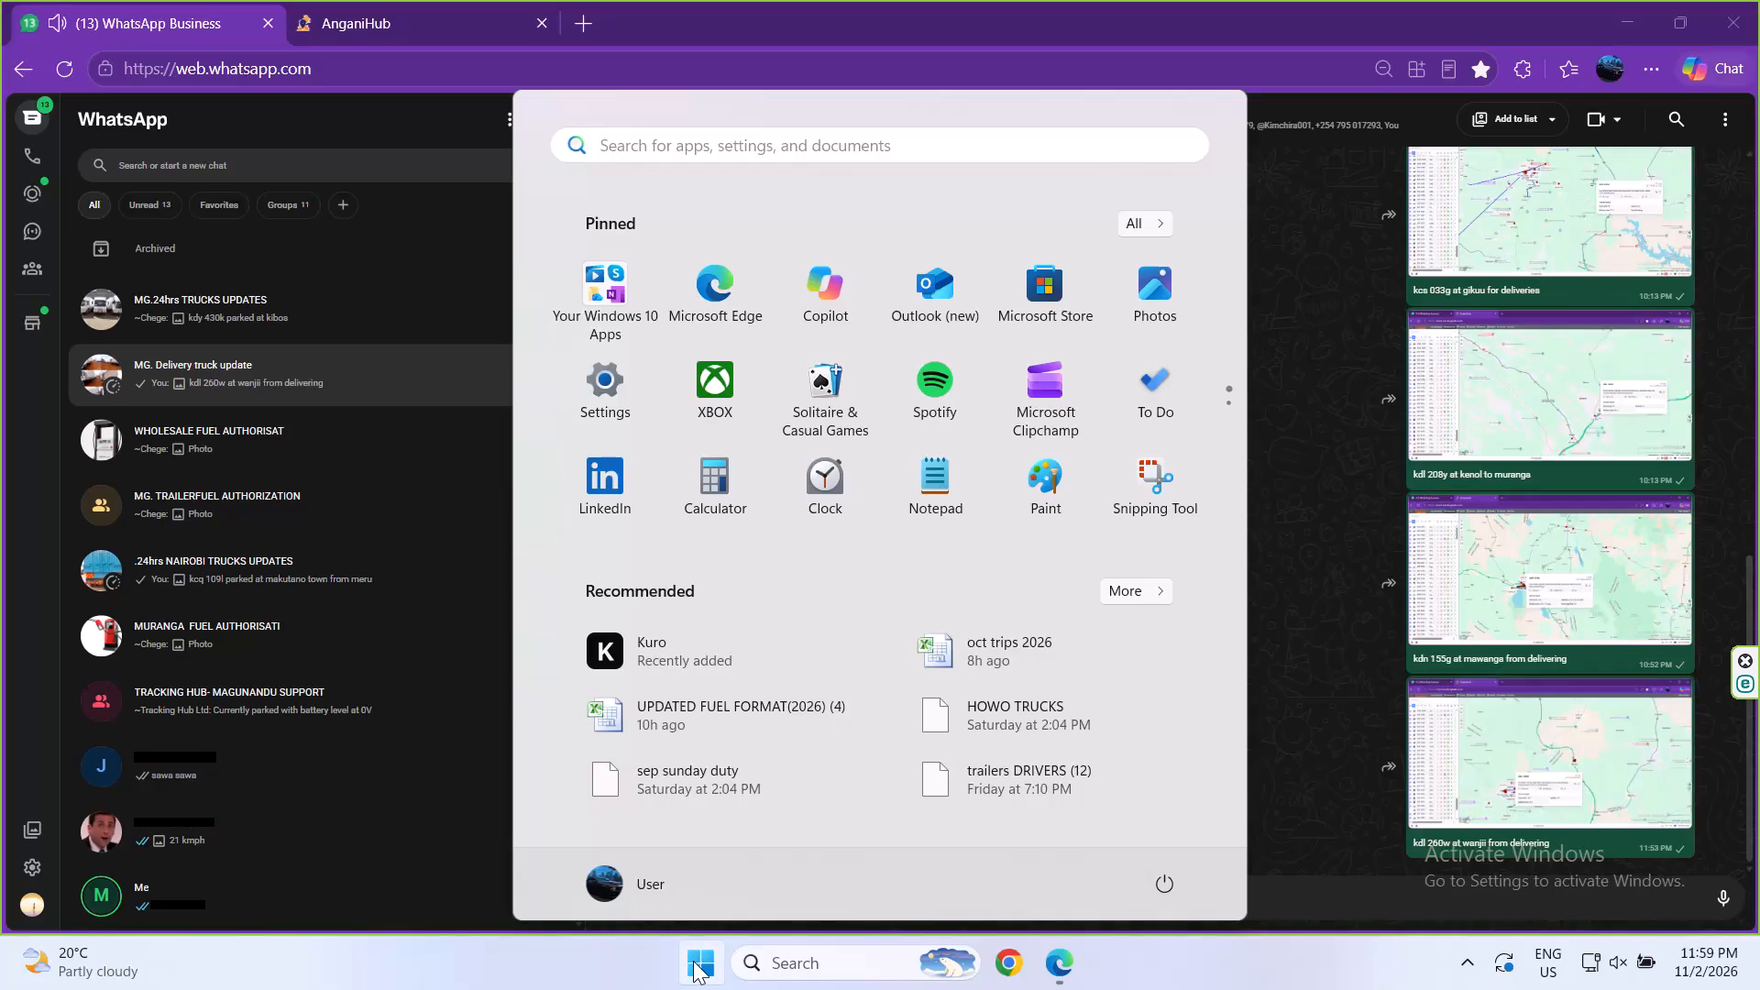
Launch WPS Office, dismiss the welcome prompt and open the recent document "nightshift REPORT 21st october 2026 (2).docx".
key("w")
key("p")
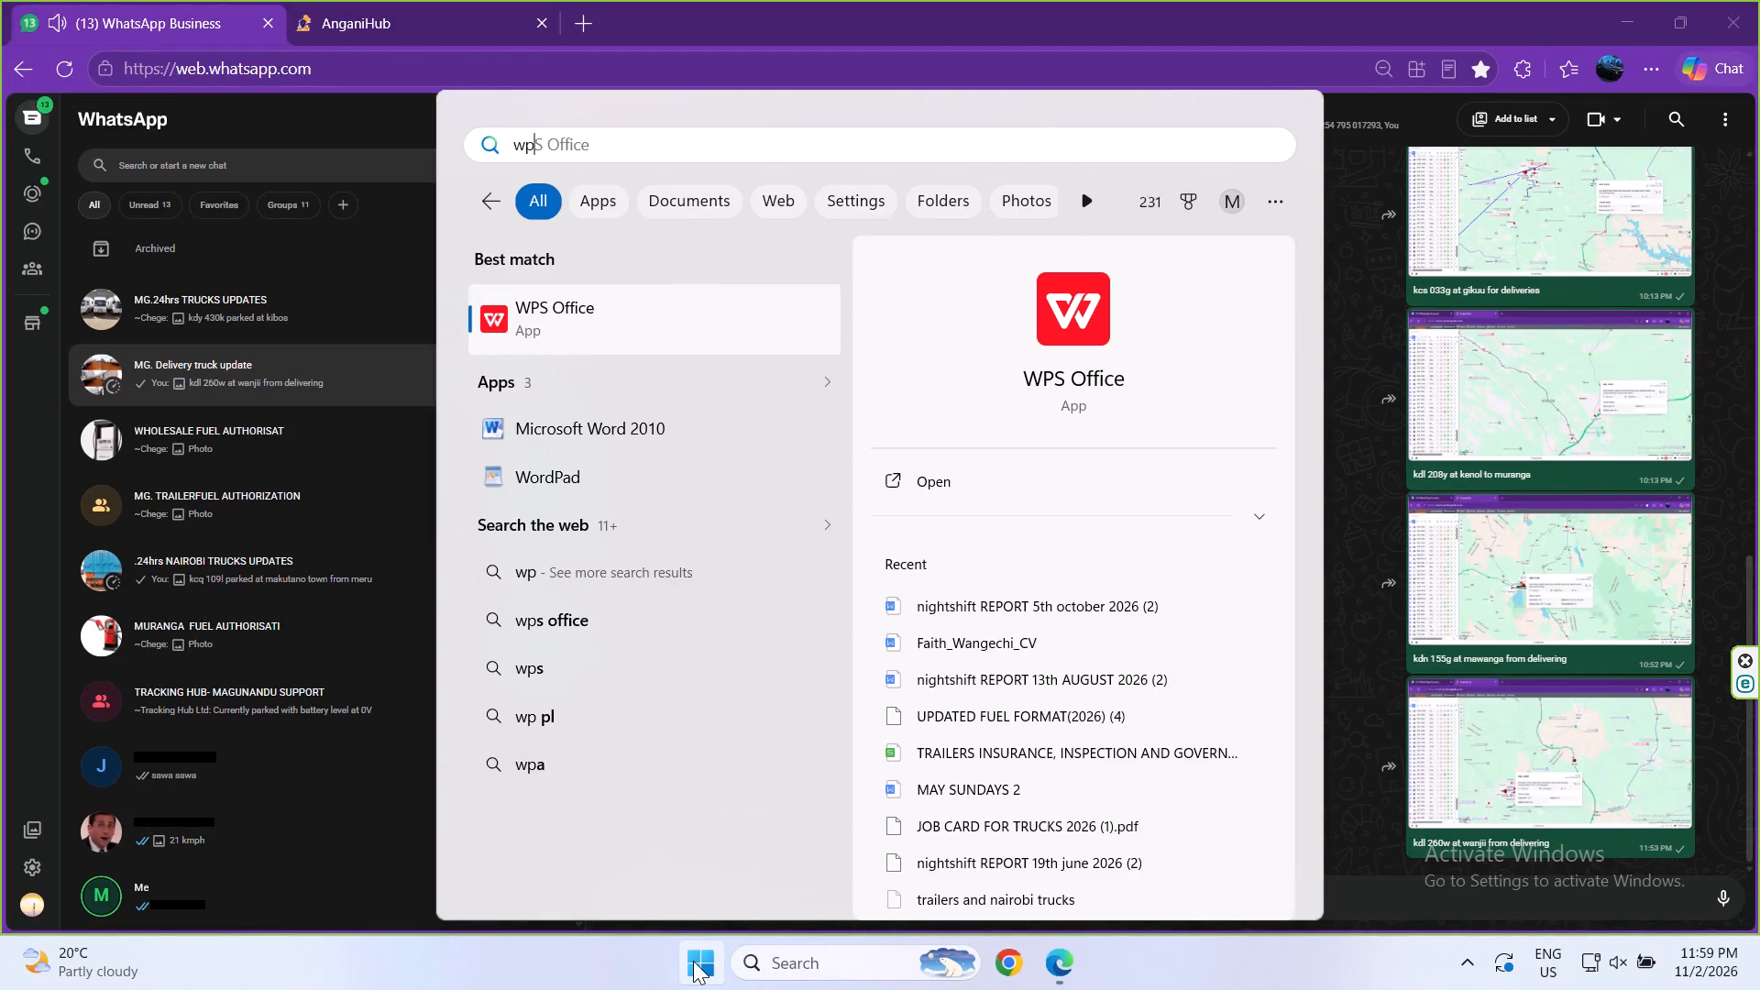
left_click(1067, 383)
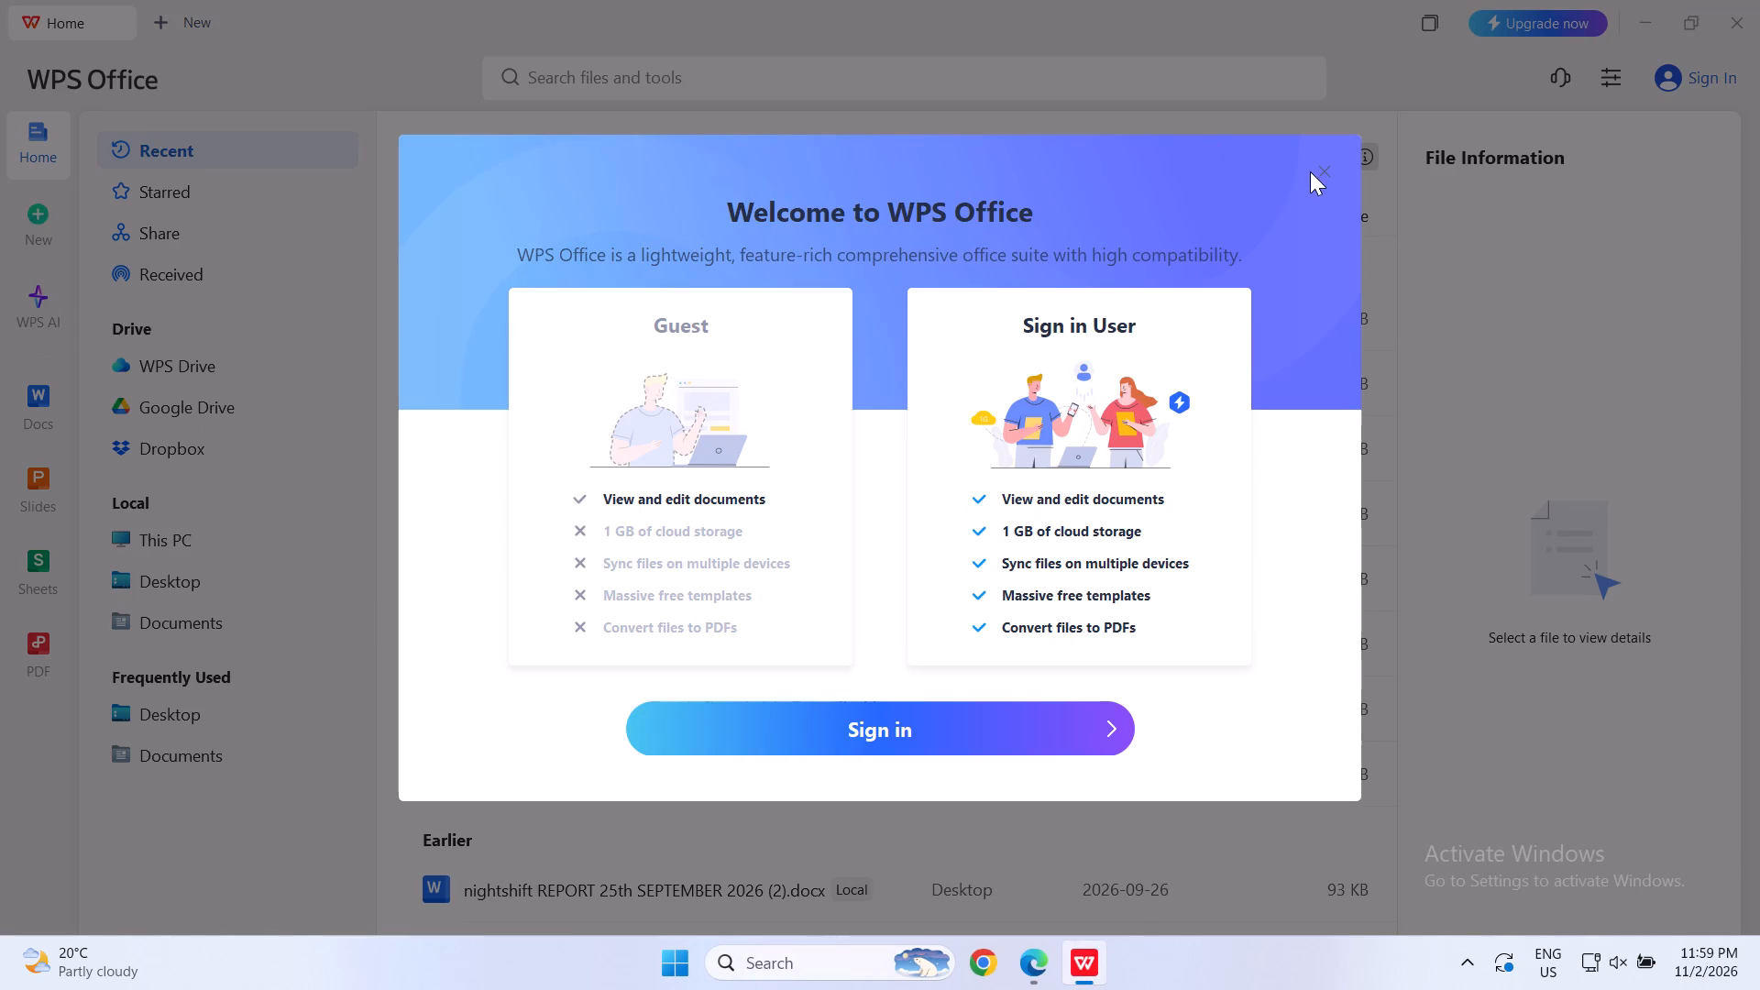
left_click(1319, 166)
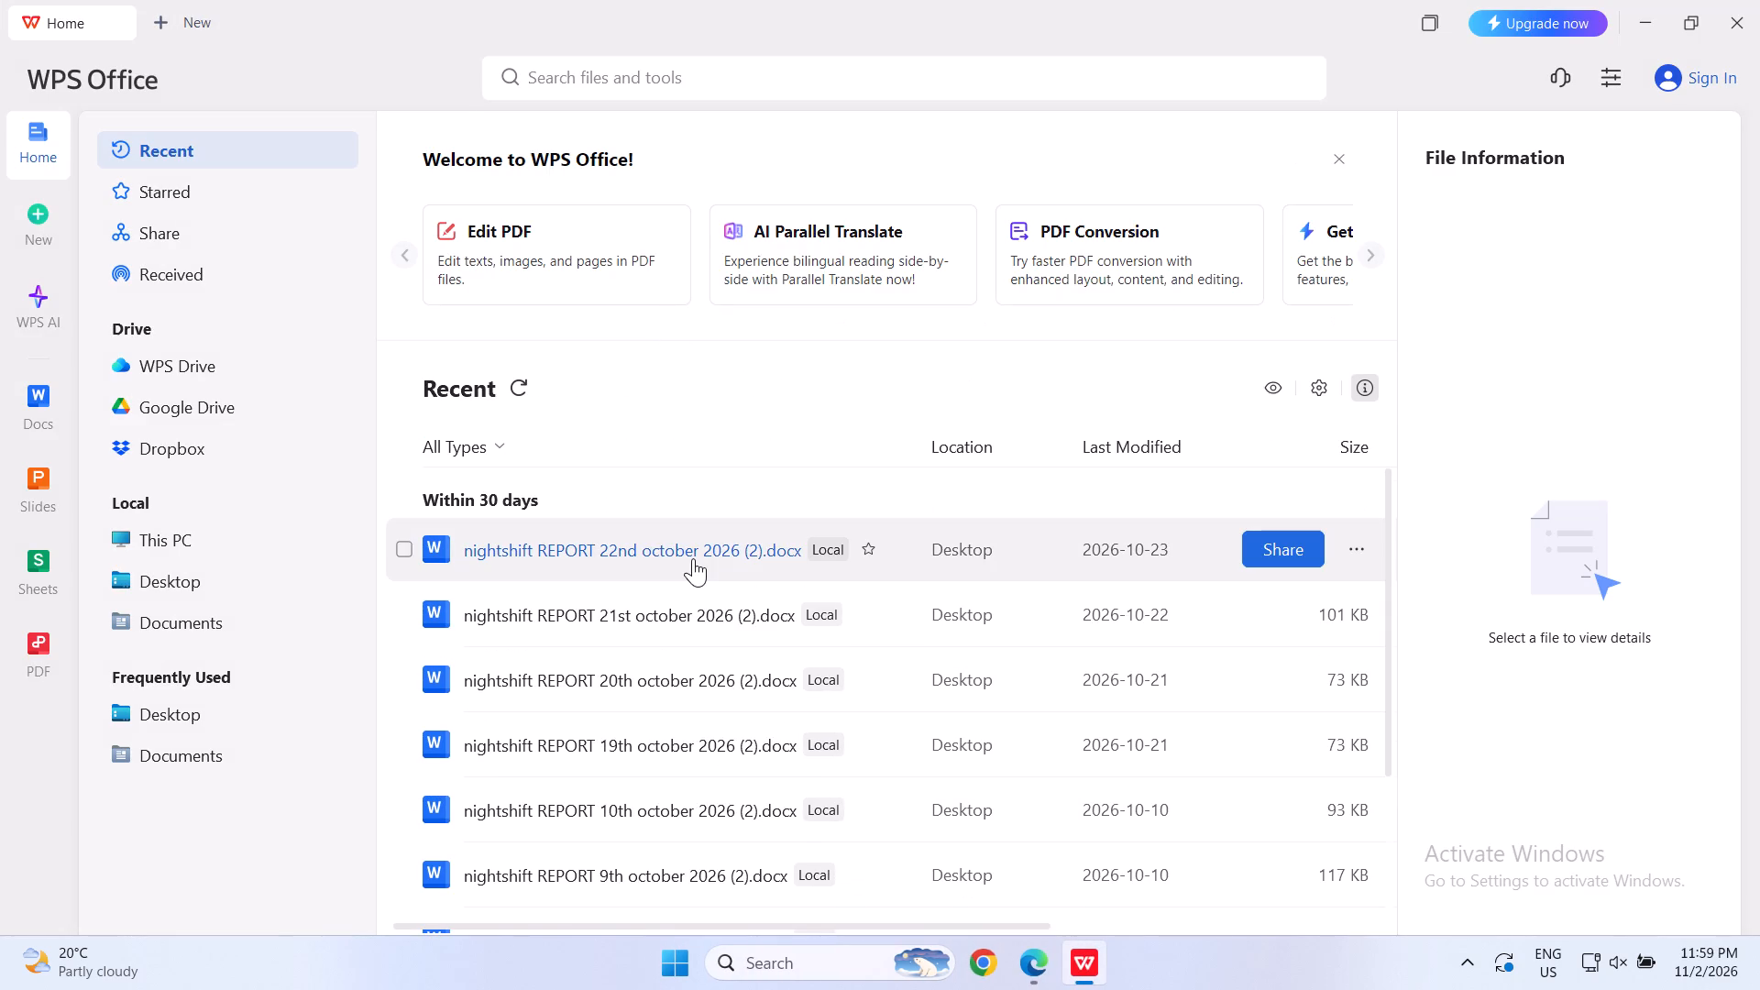
left_click(665, 620)
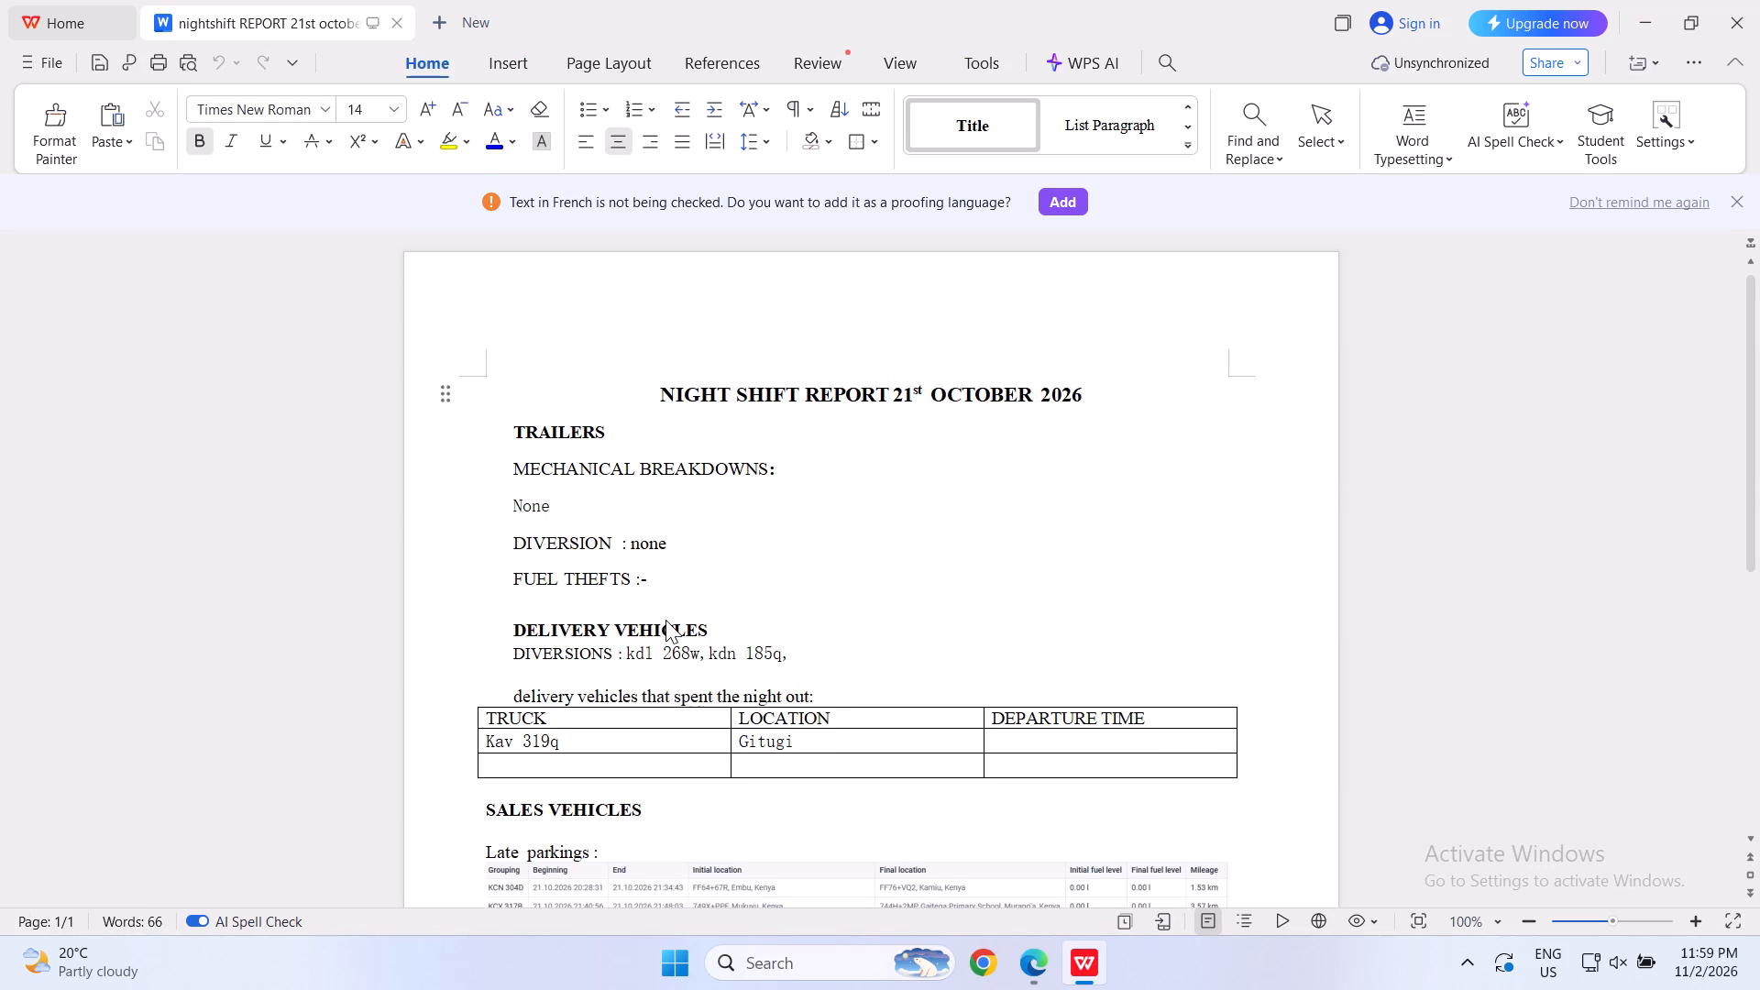
Change the day in the report title to 2nd, keeping the ordinal suffix "nd" in superscript.
left_click(909, 388)
key("BackSpace")
key("Right")
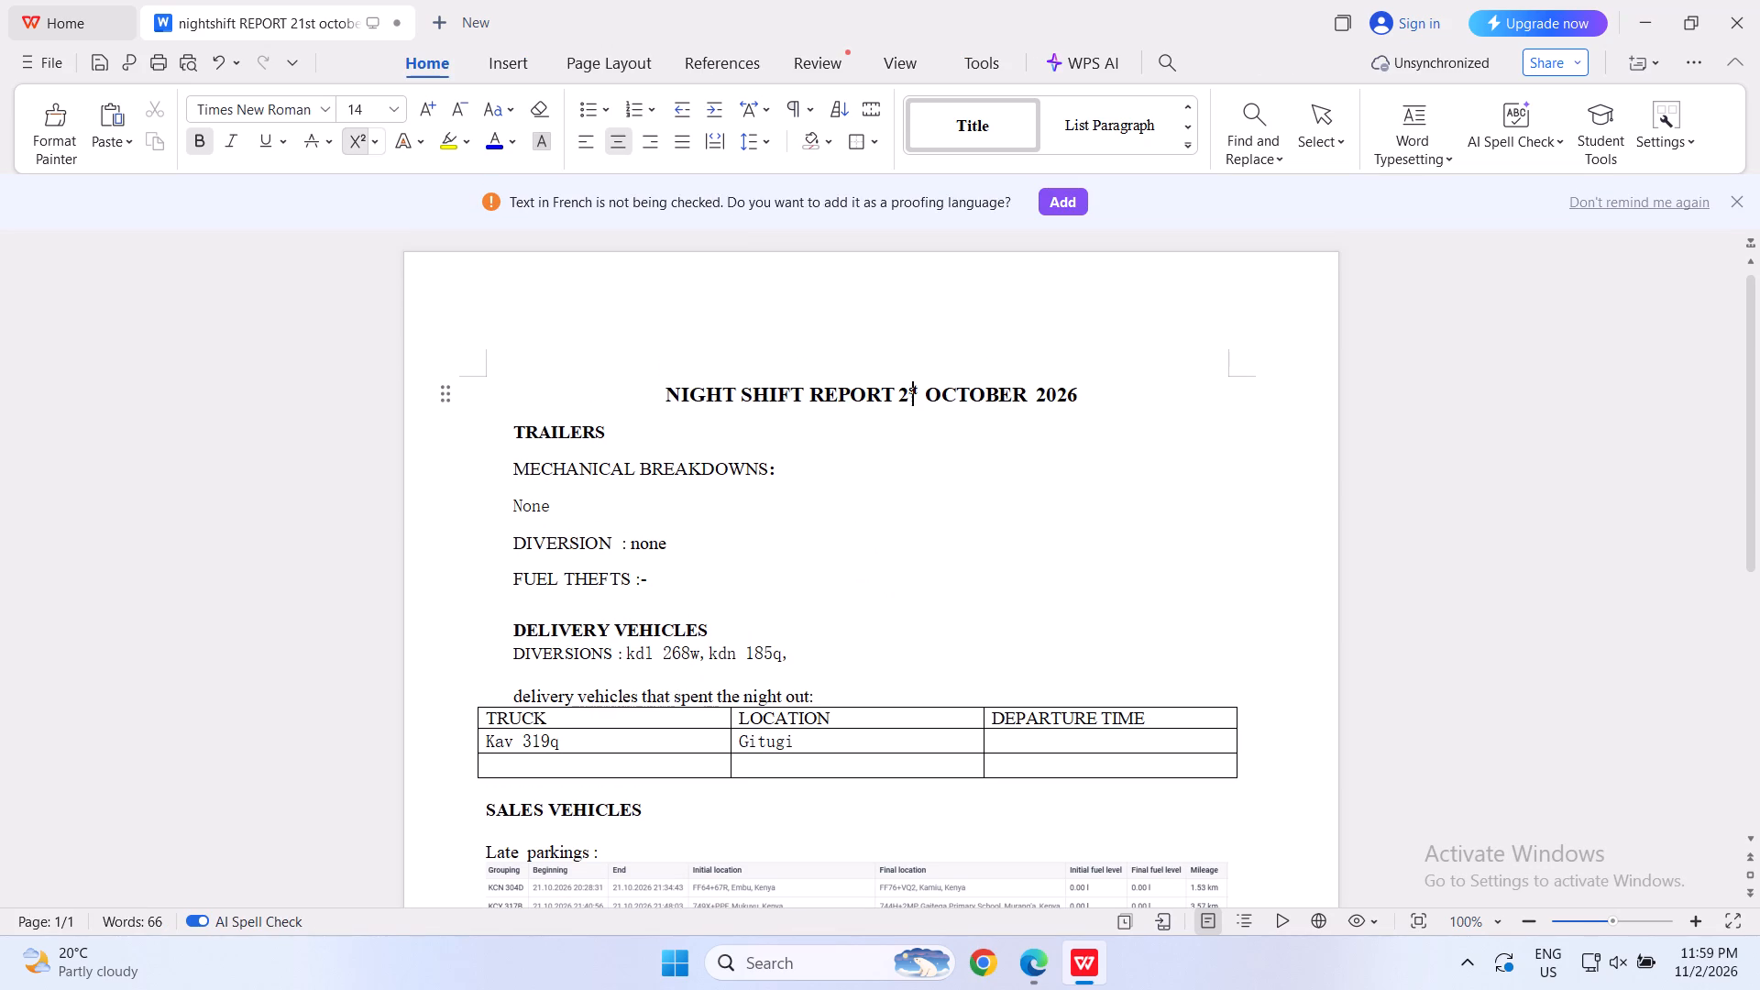
key("Right")
type("nd")
key("Left")
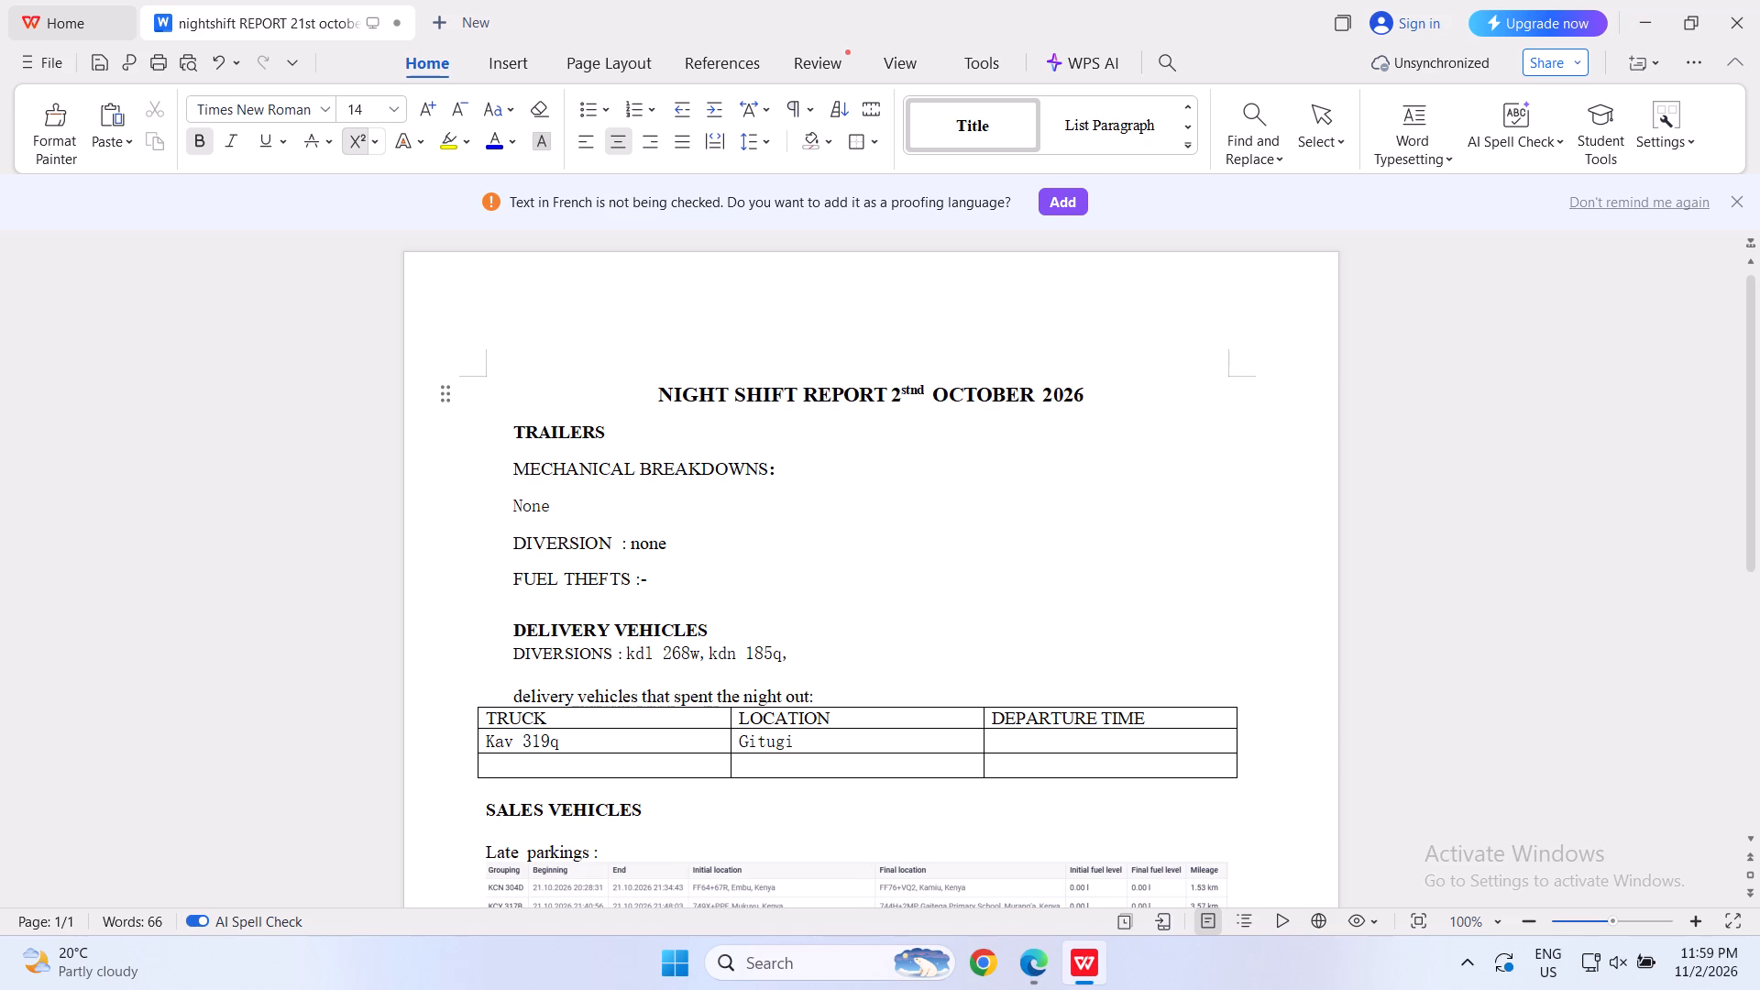
key("Left")
key("BackSpace")
key("BackSpace")
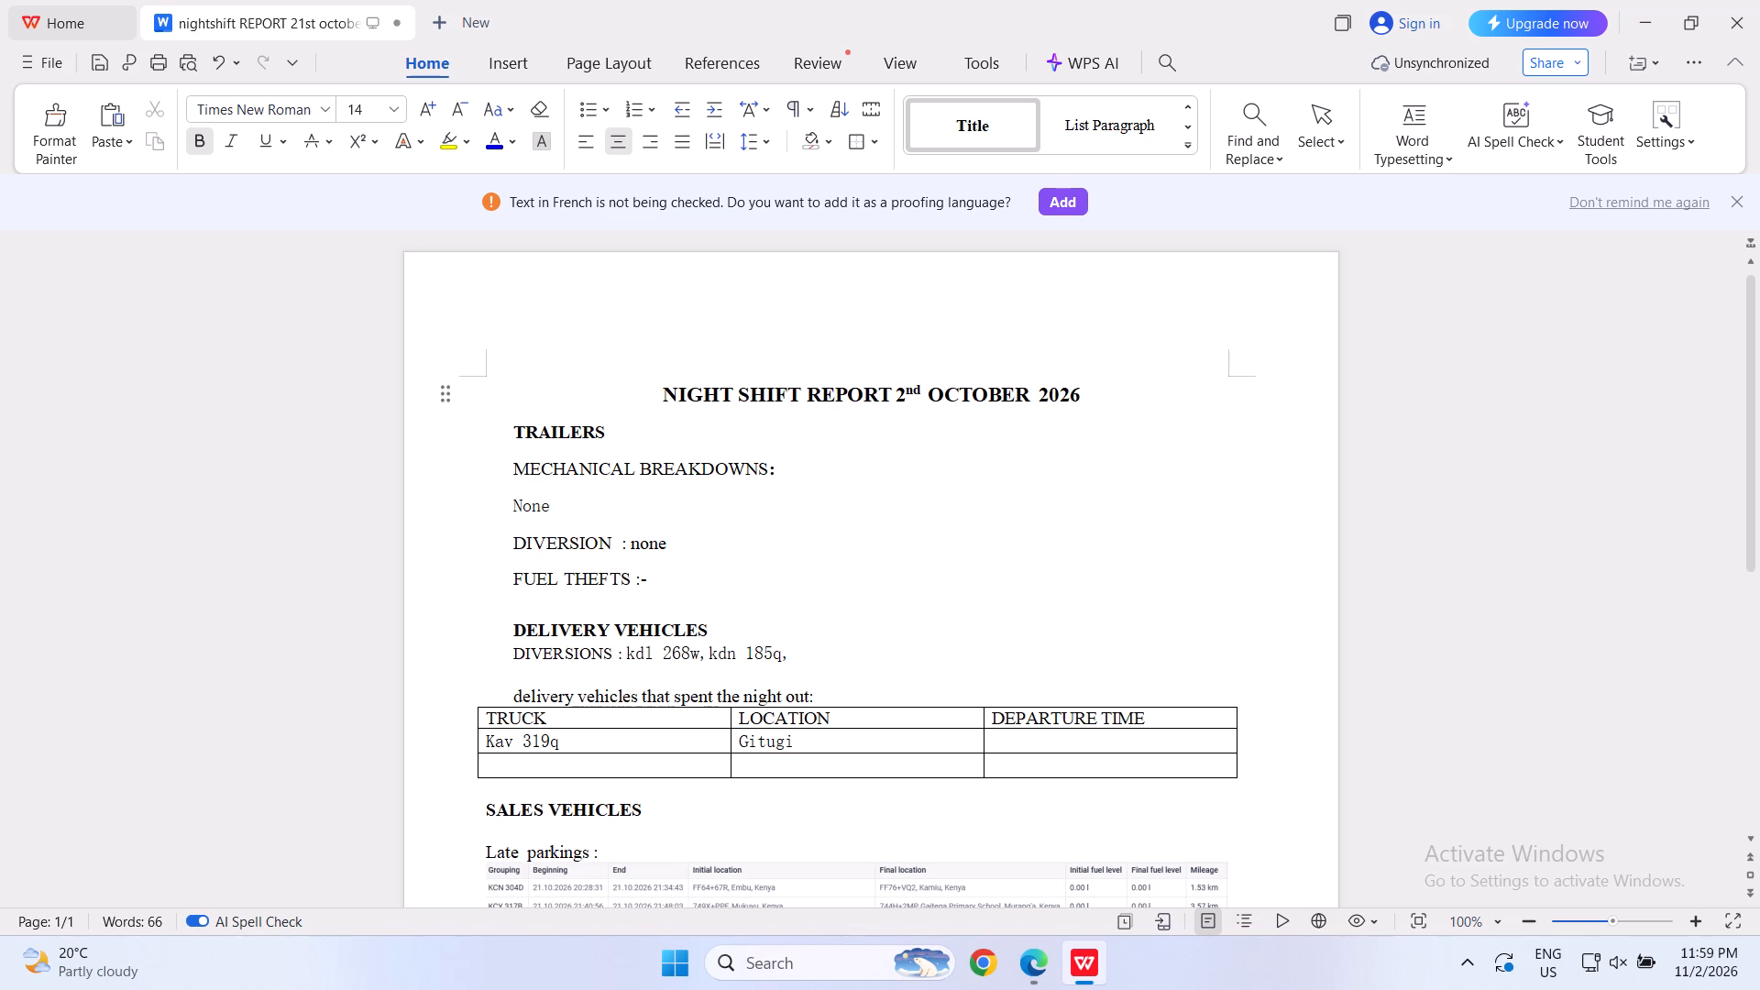
Replace the month in the report title with NOVEMBER in capital letters.
left_click(984, 391)
key("BackSpace")
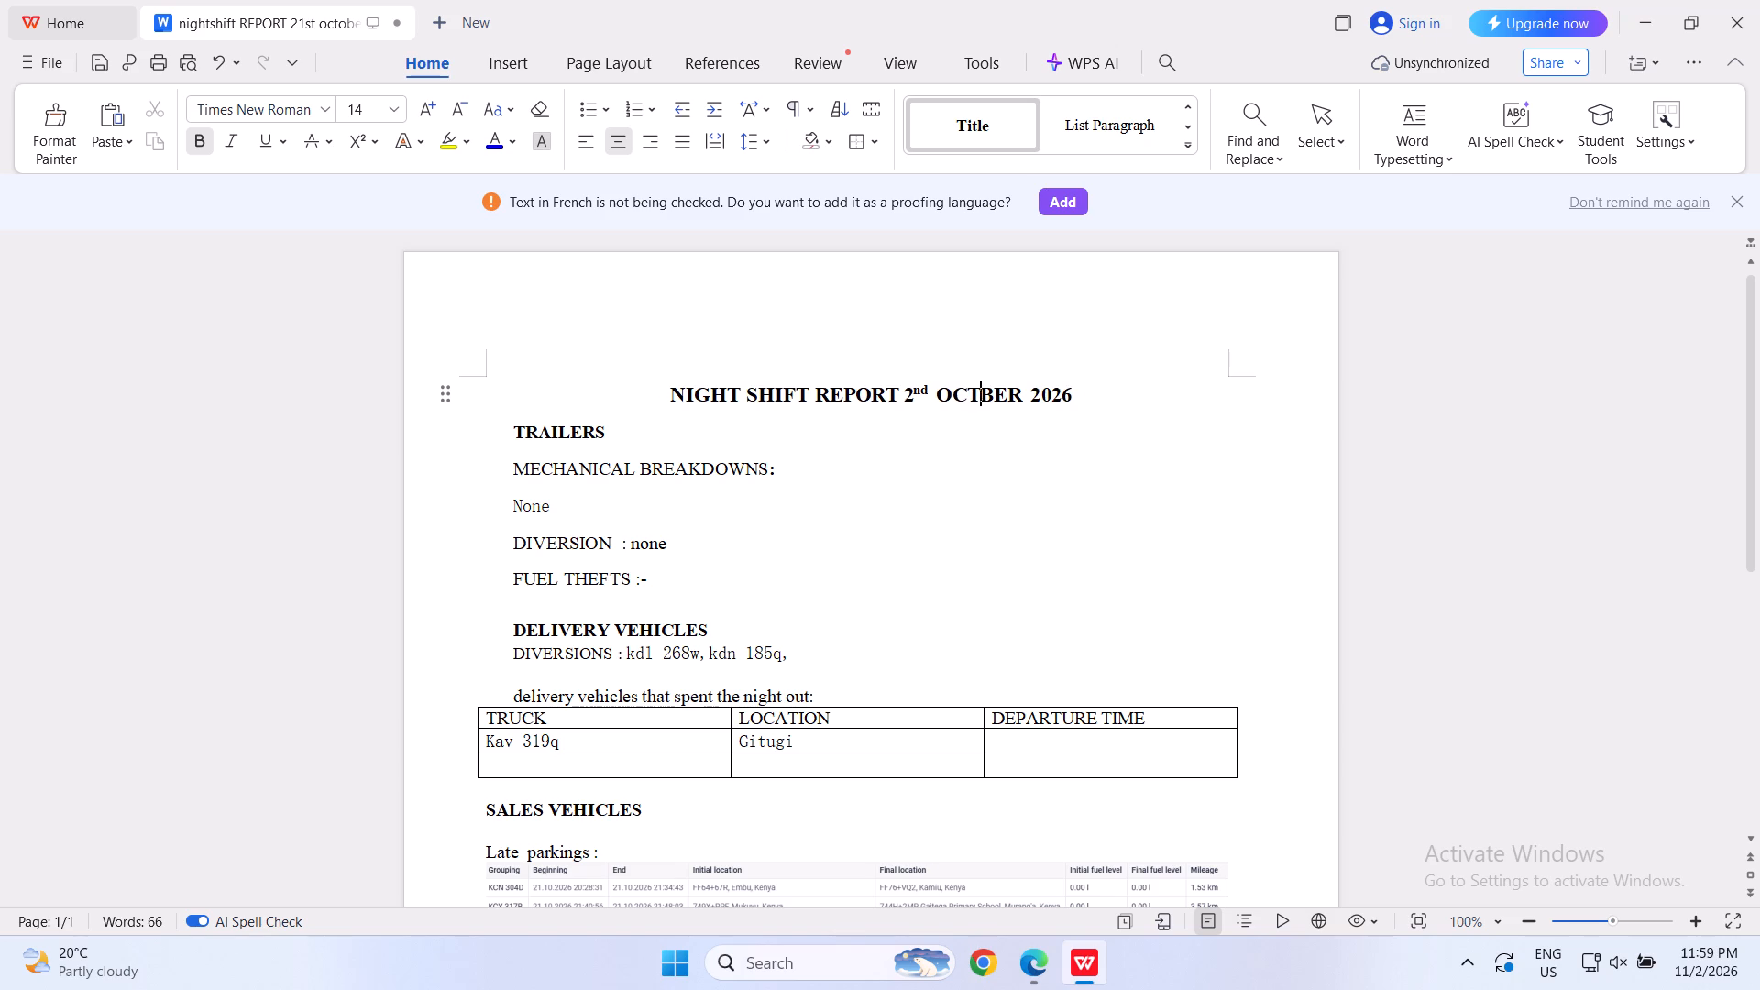
key("BackSpace")
key("BackSpace")
key("BackSpace")
type("nov")
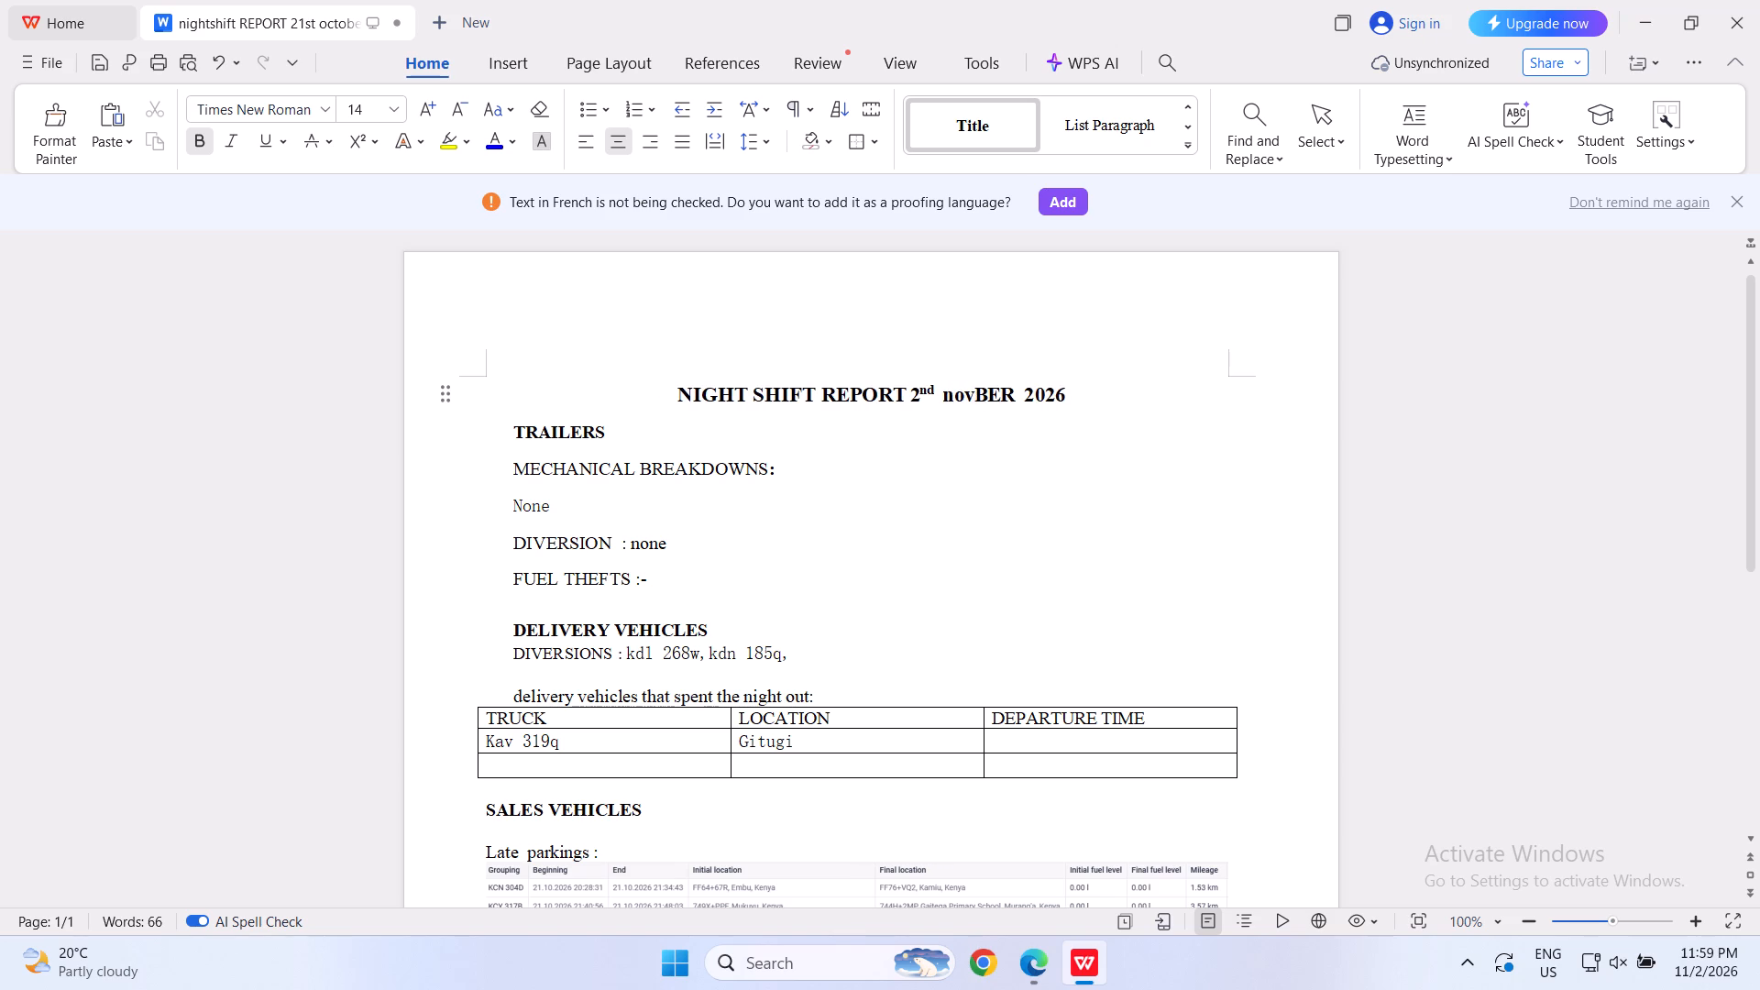
key("BackSpace")
key("BackSpace")
key("BackSpace")
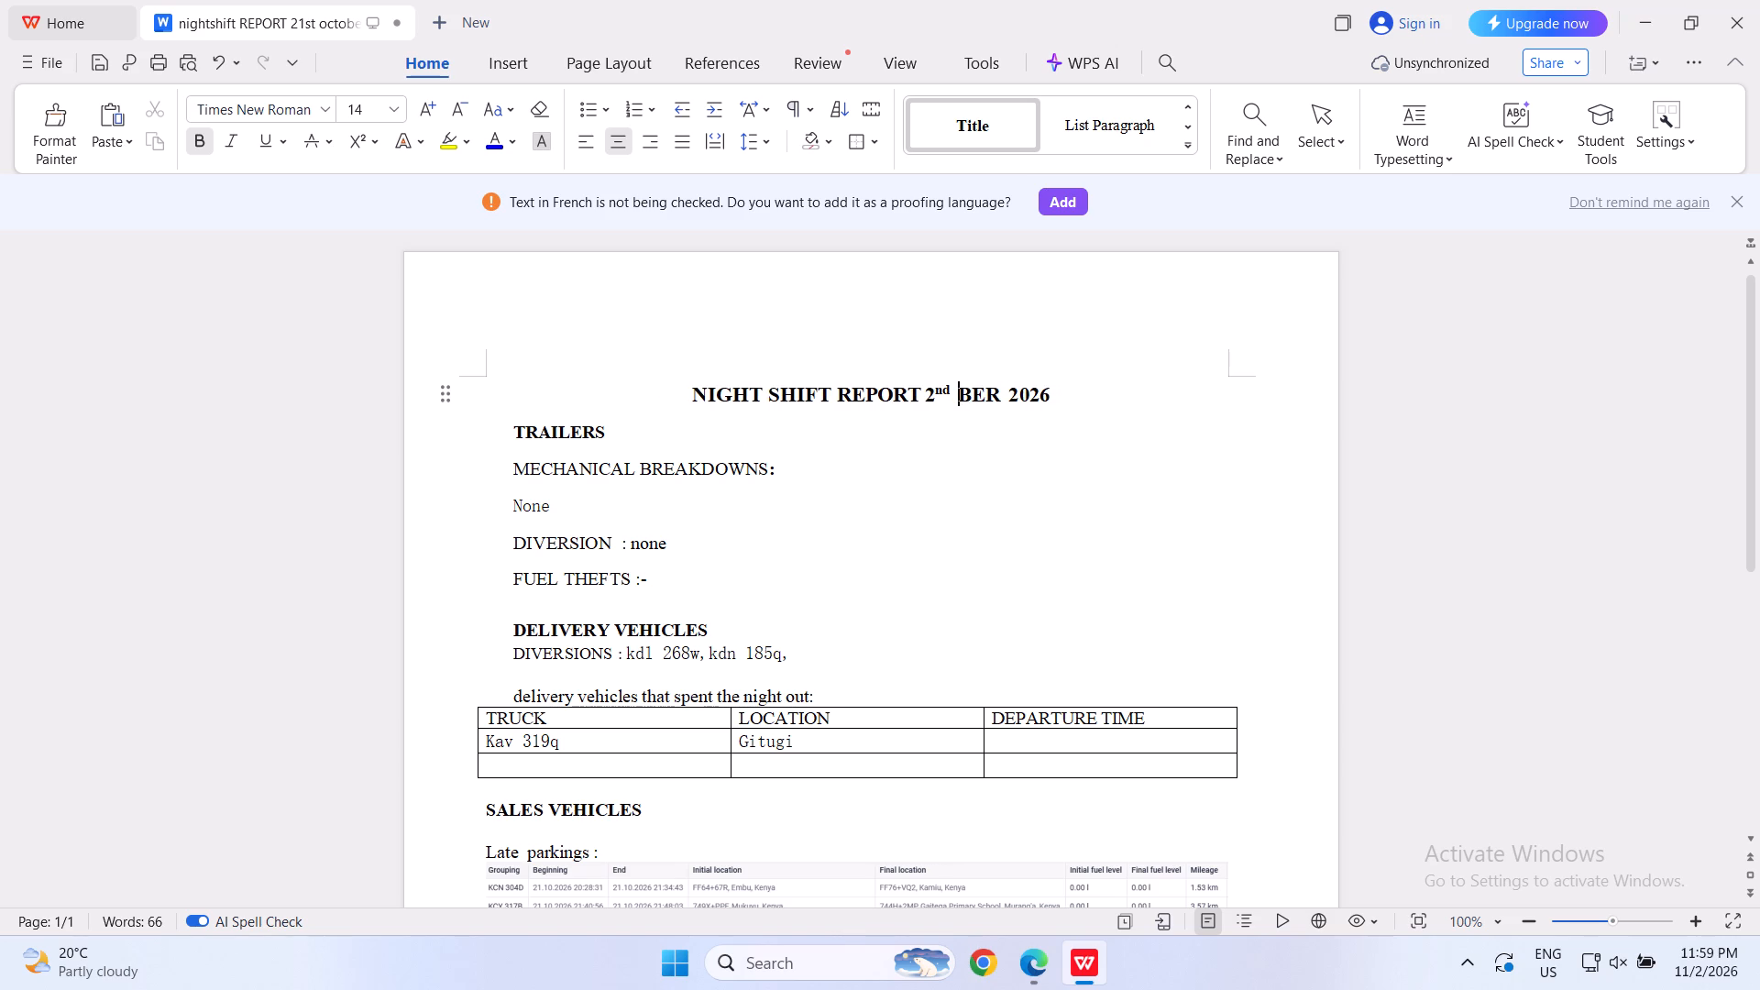
key("n")
key("o")
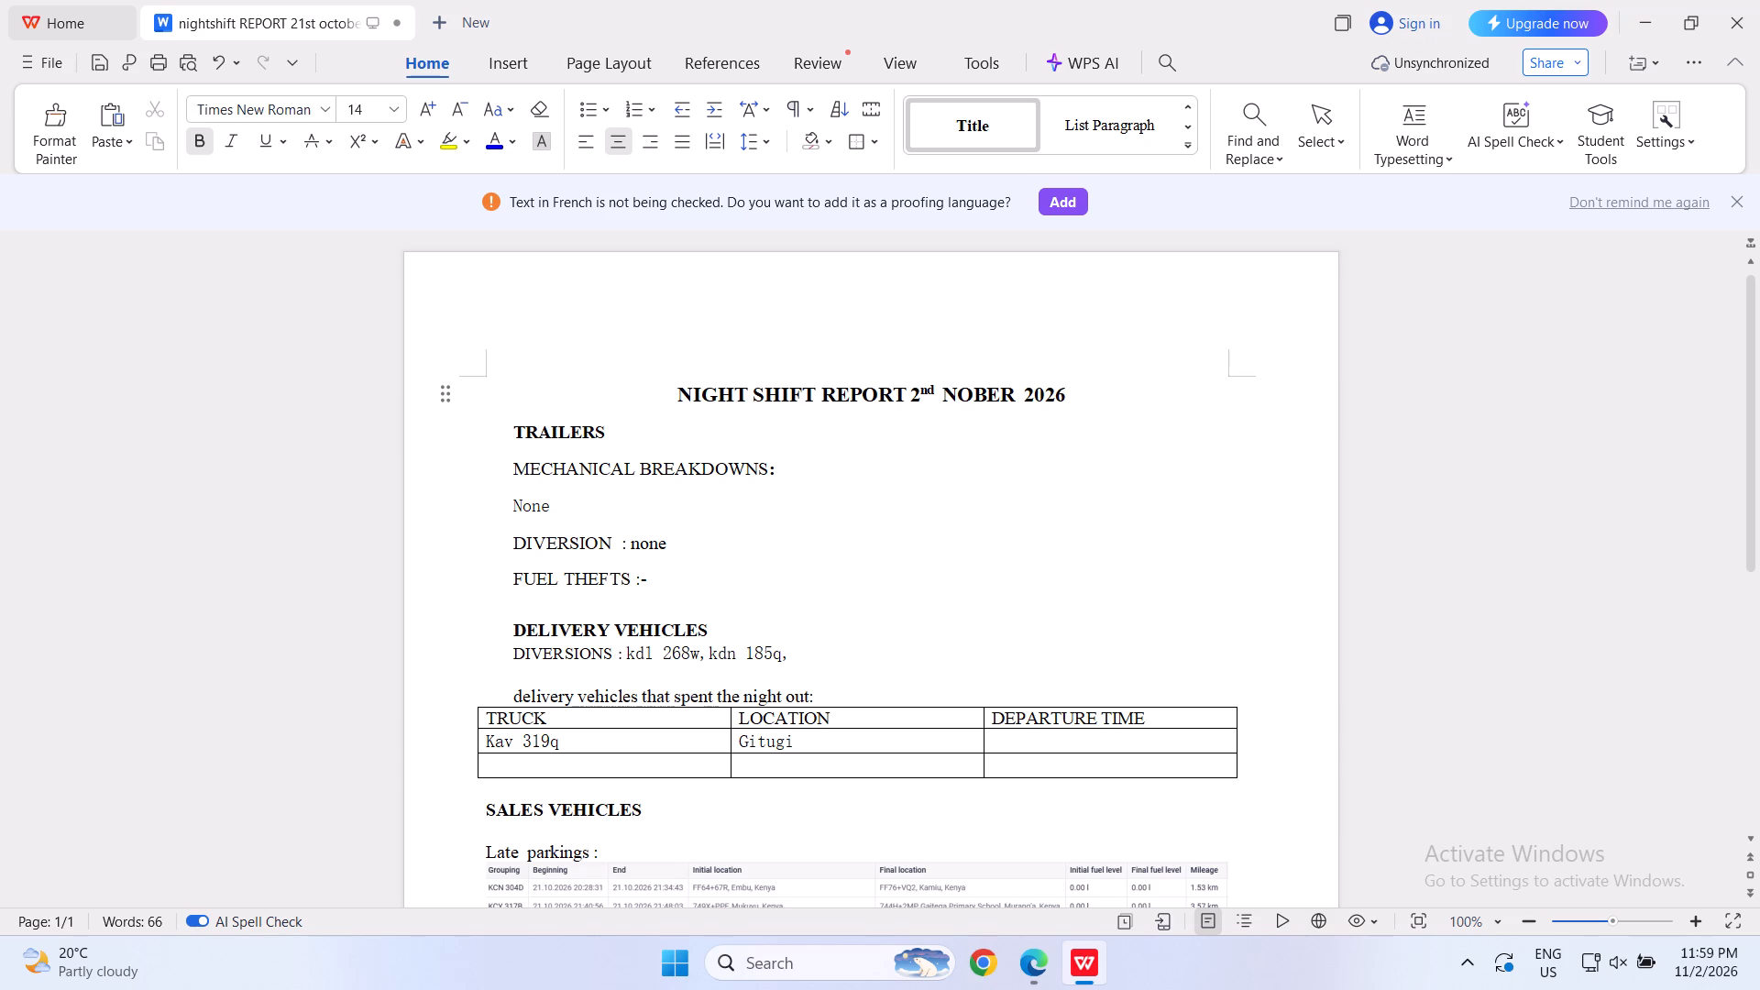
key("v")
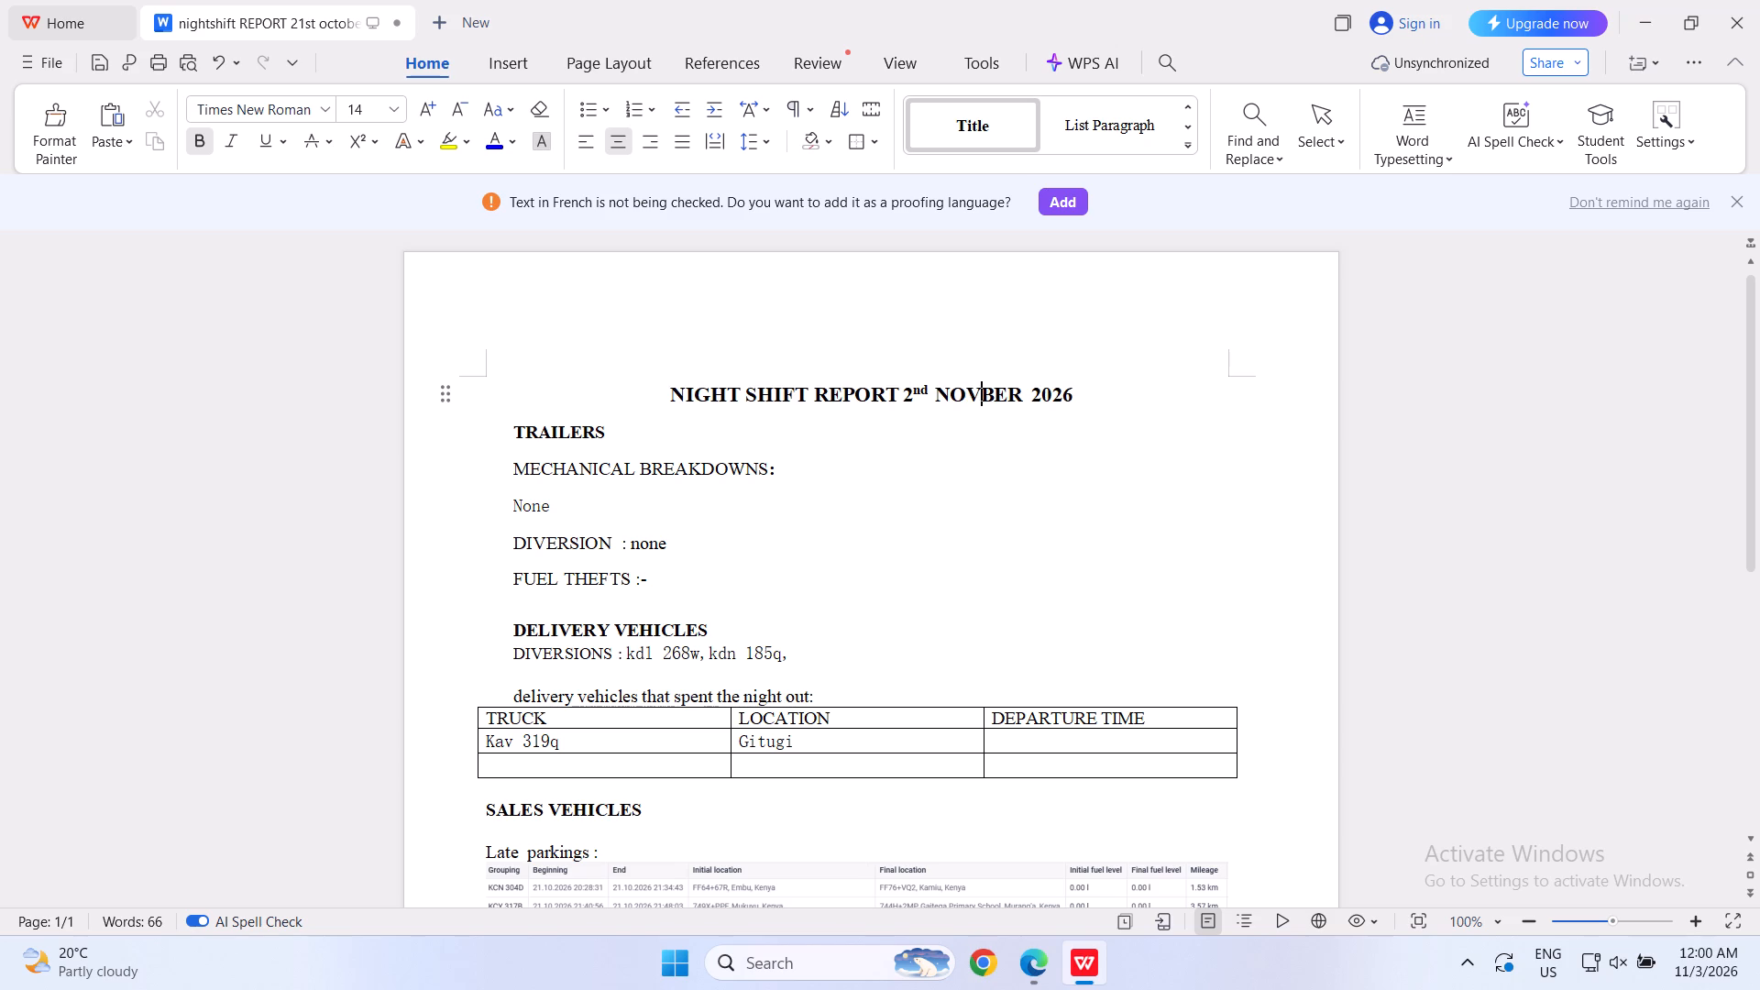
key("e")
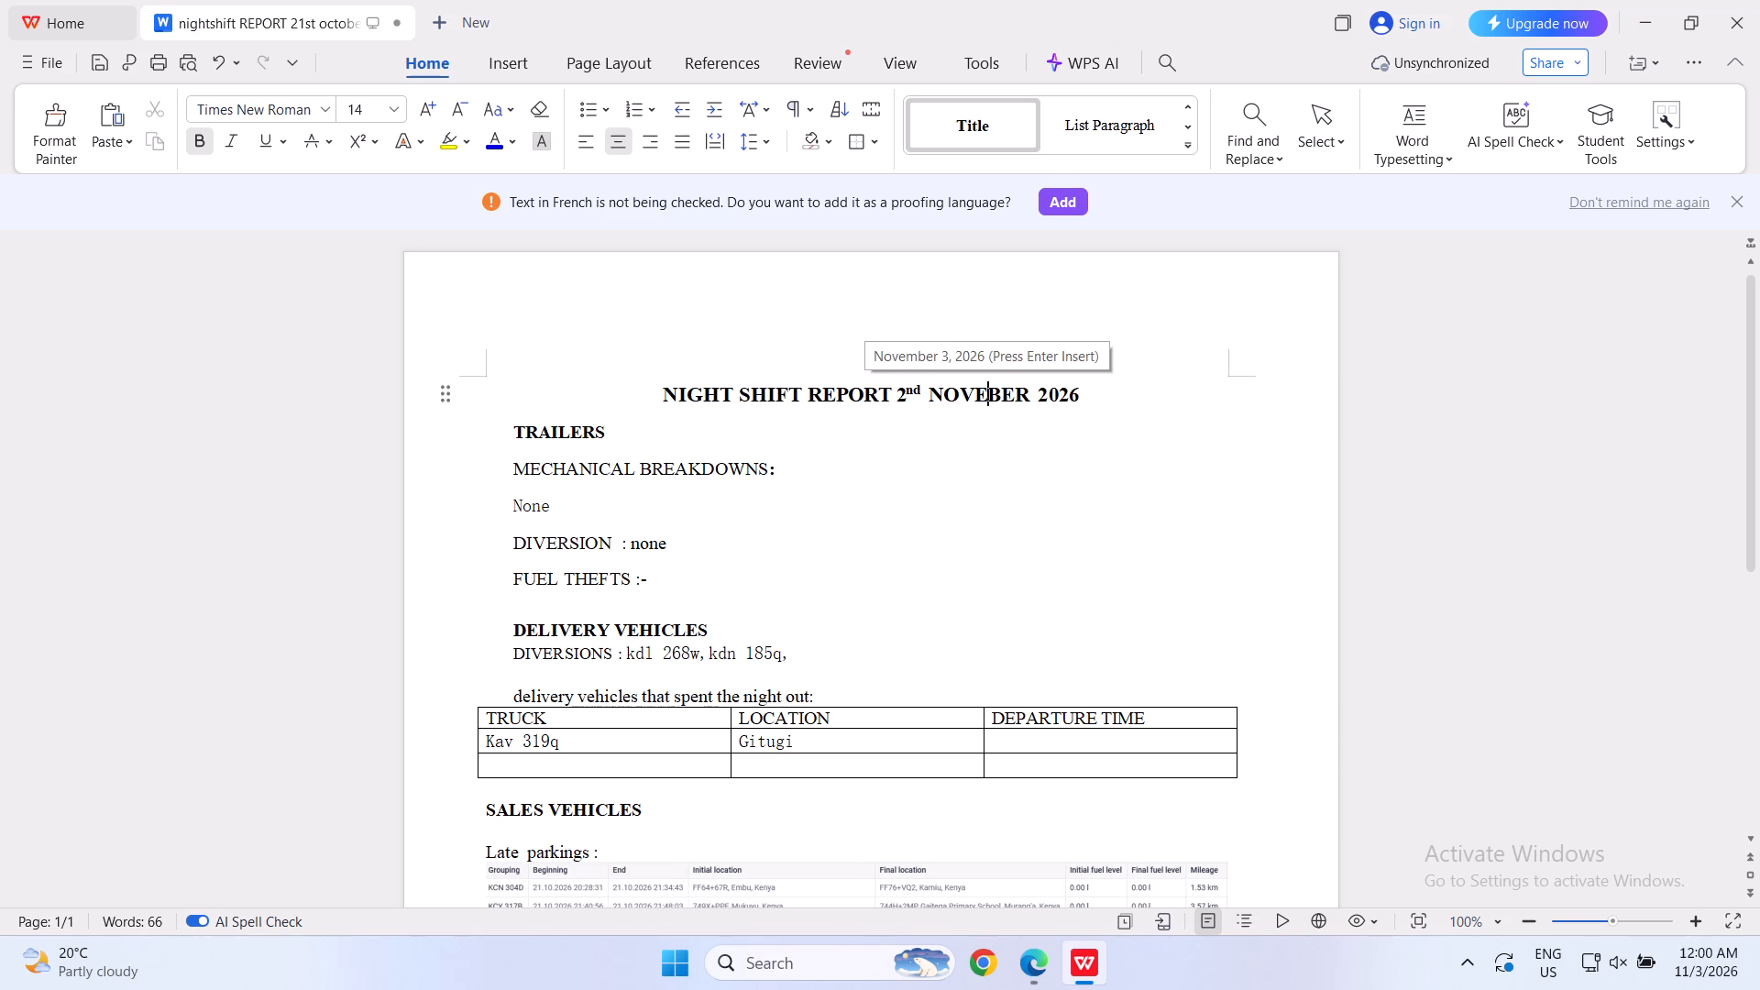
key("m")
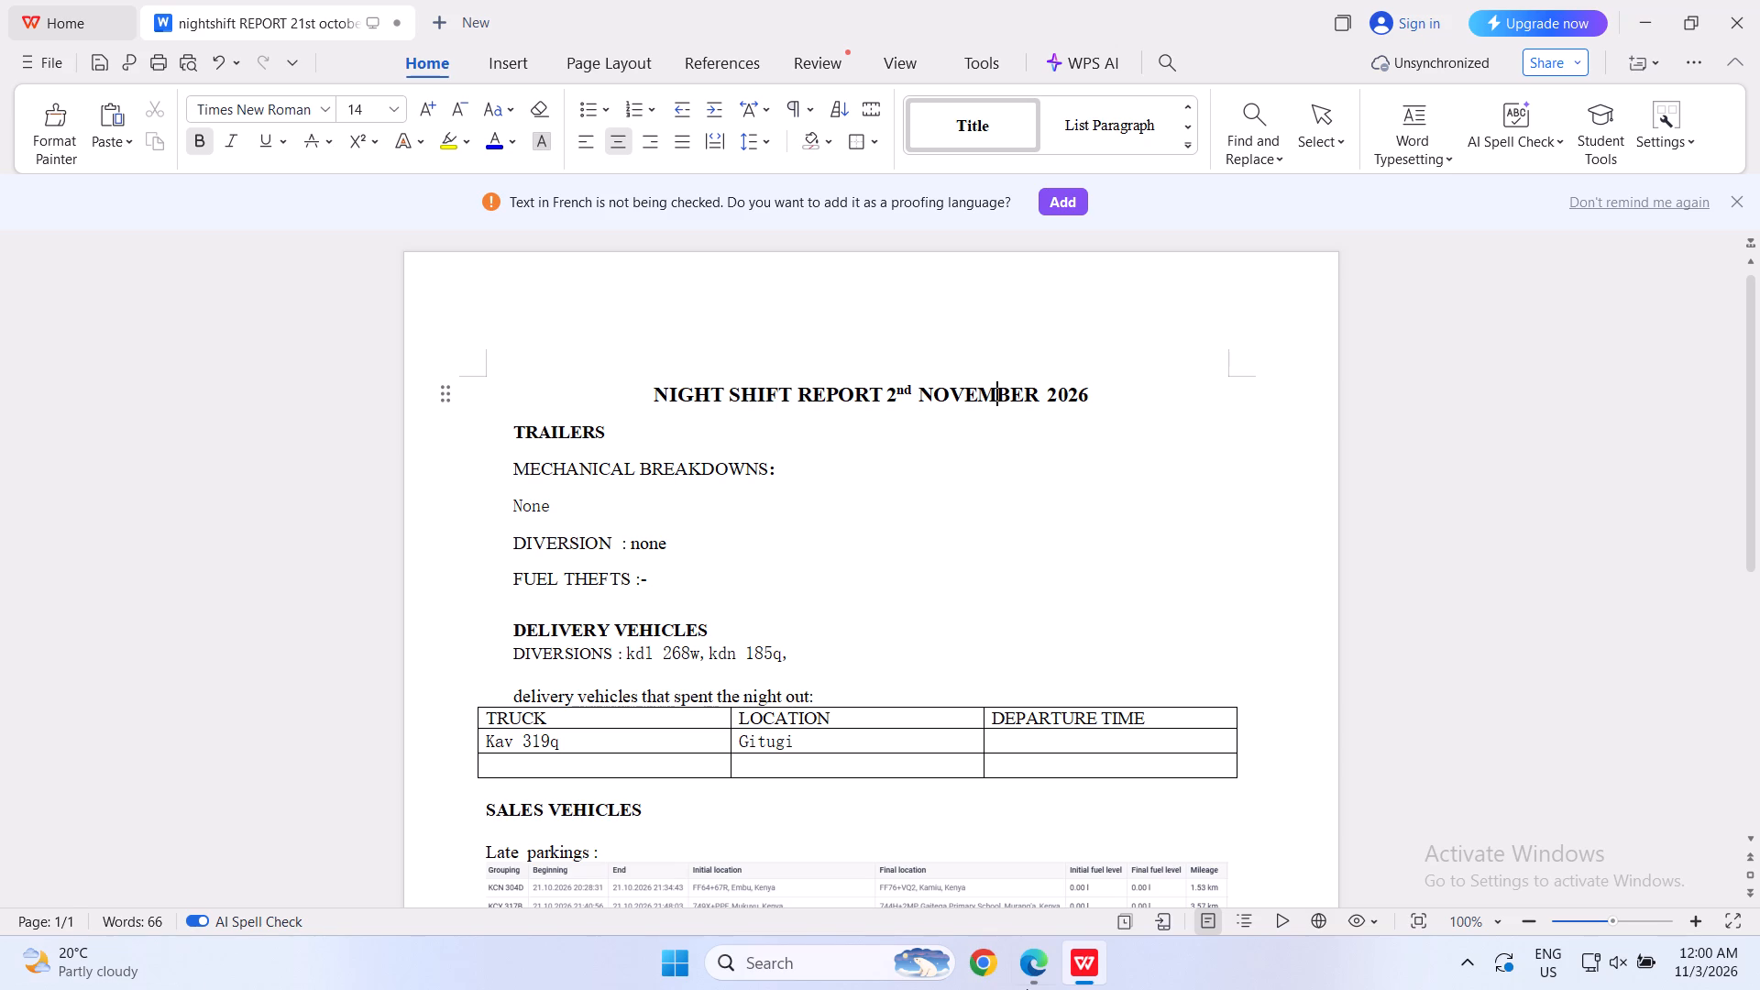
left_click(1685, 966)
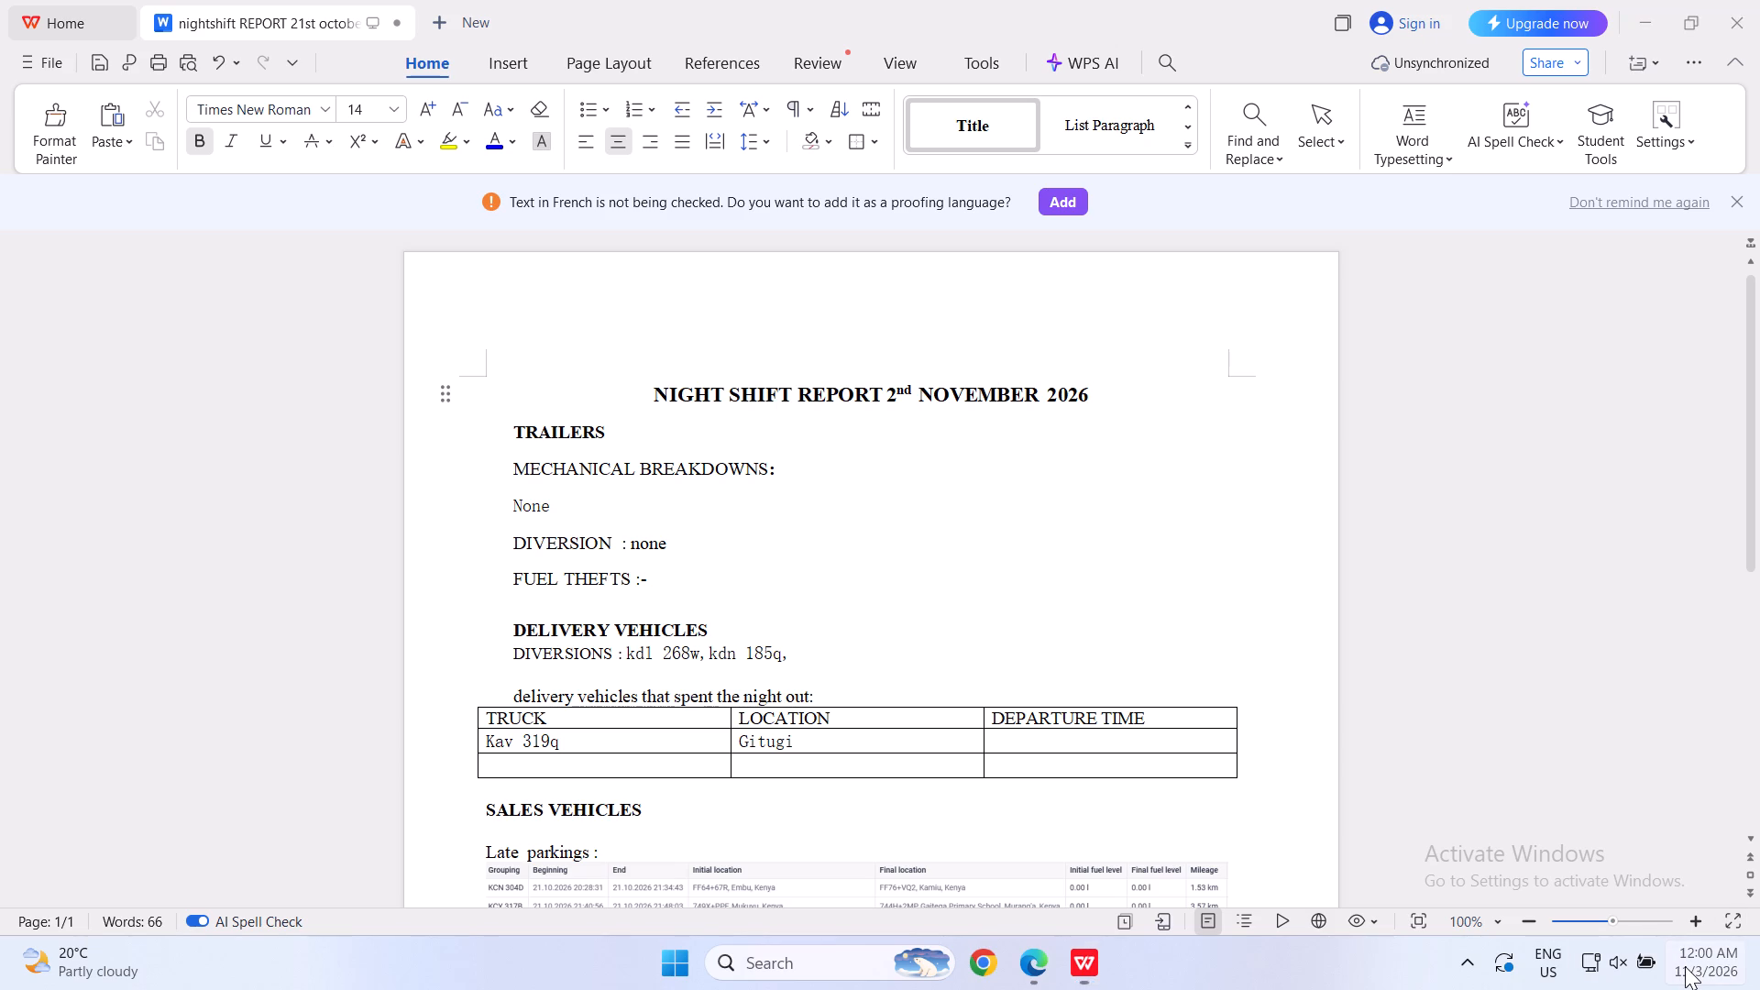
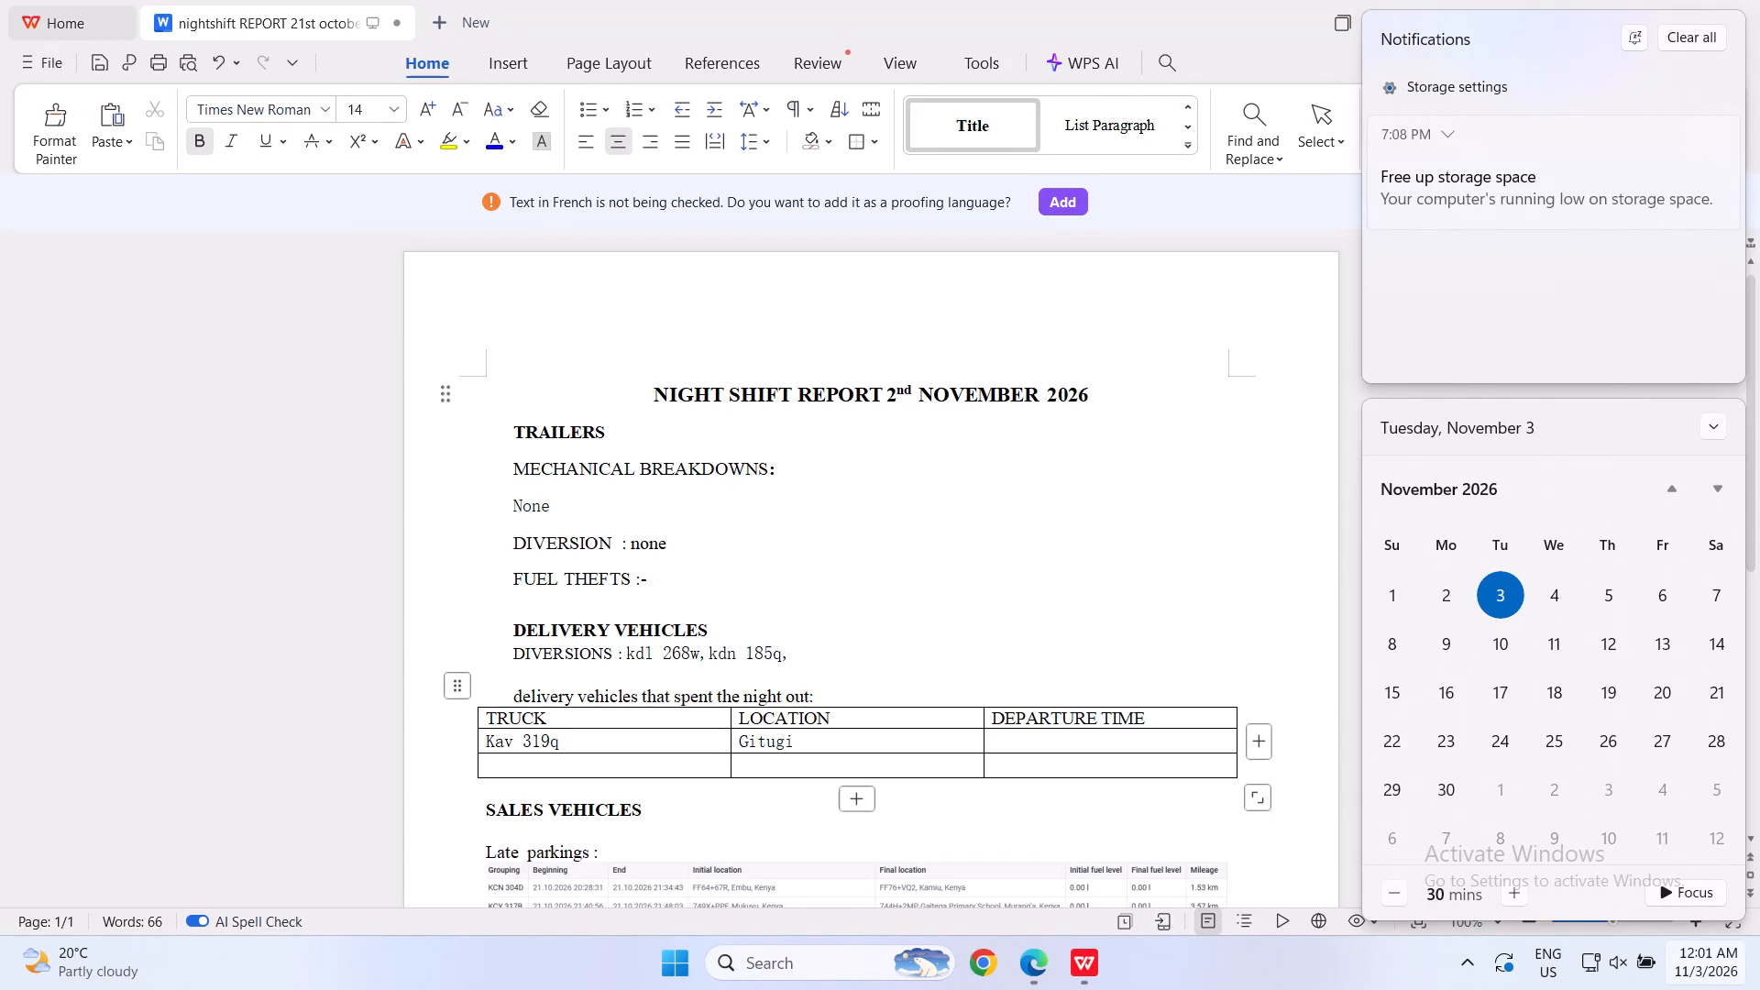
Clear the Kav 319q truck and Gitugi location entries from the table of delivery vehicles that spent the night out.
left_click(447, 742)
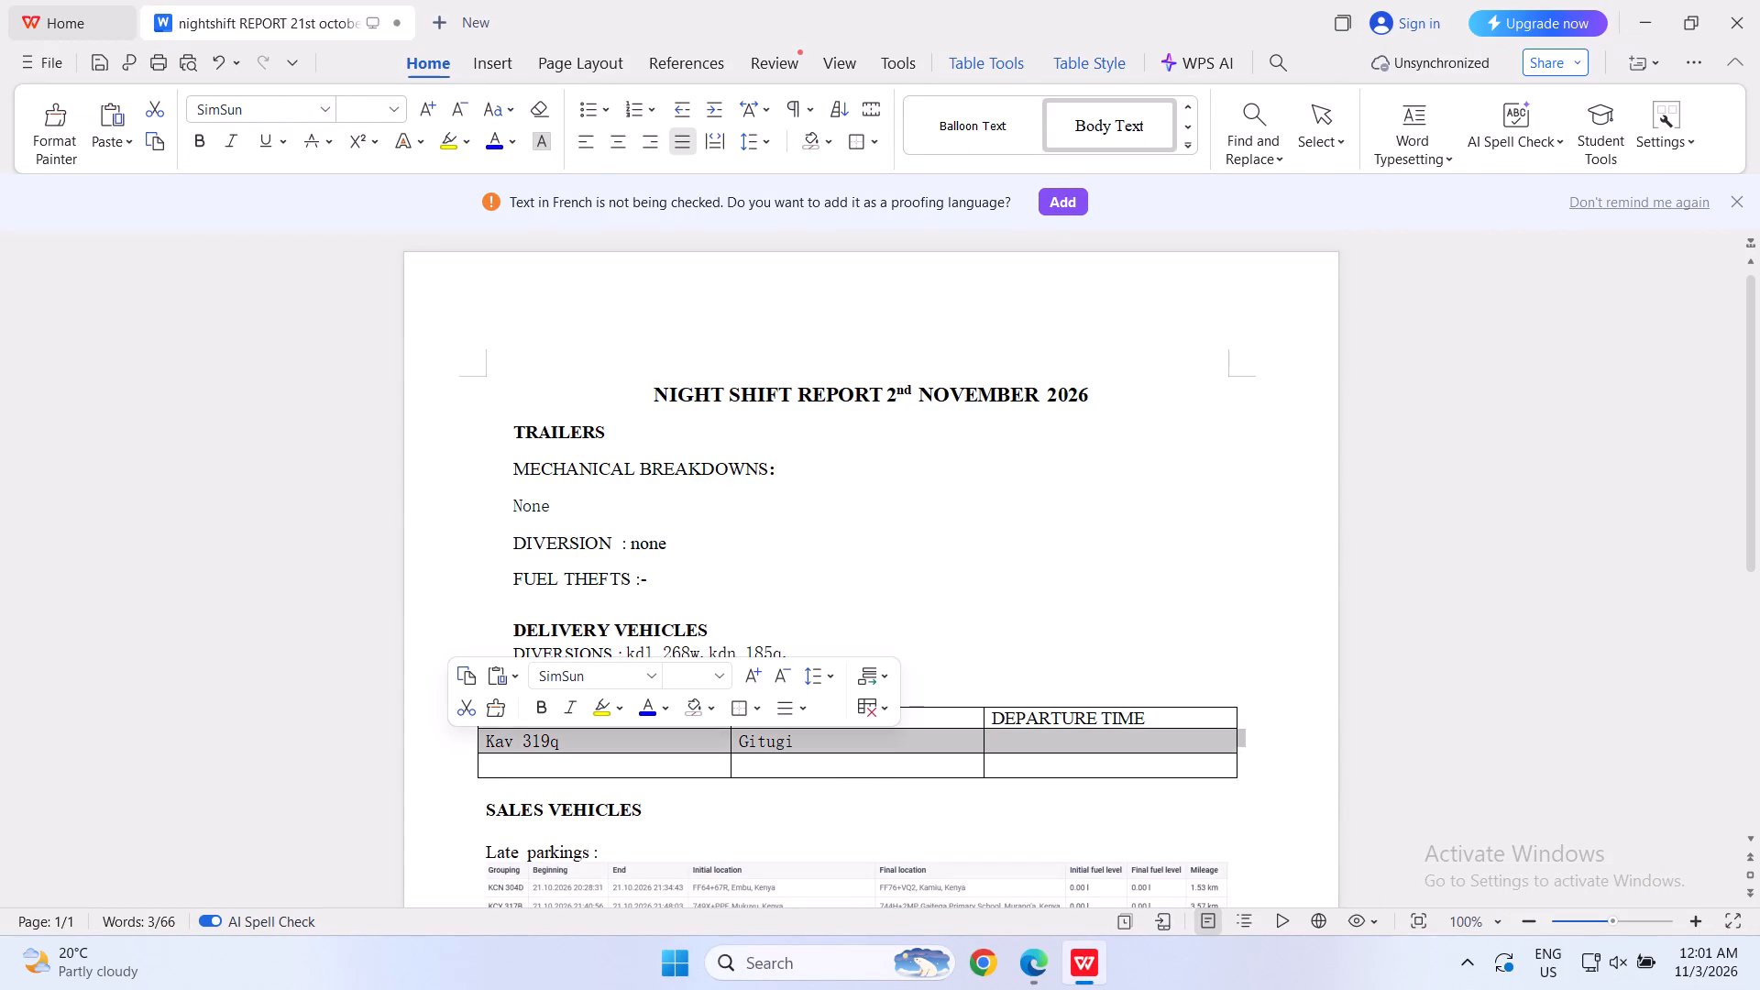
key("Delete")
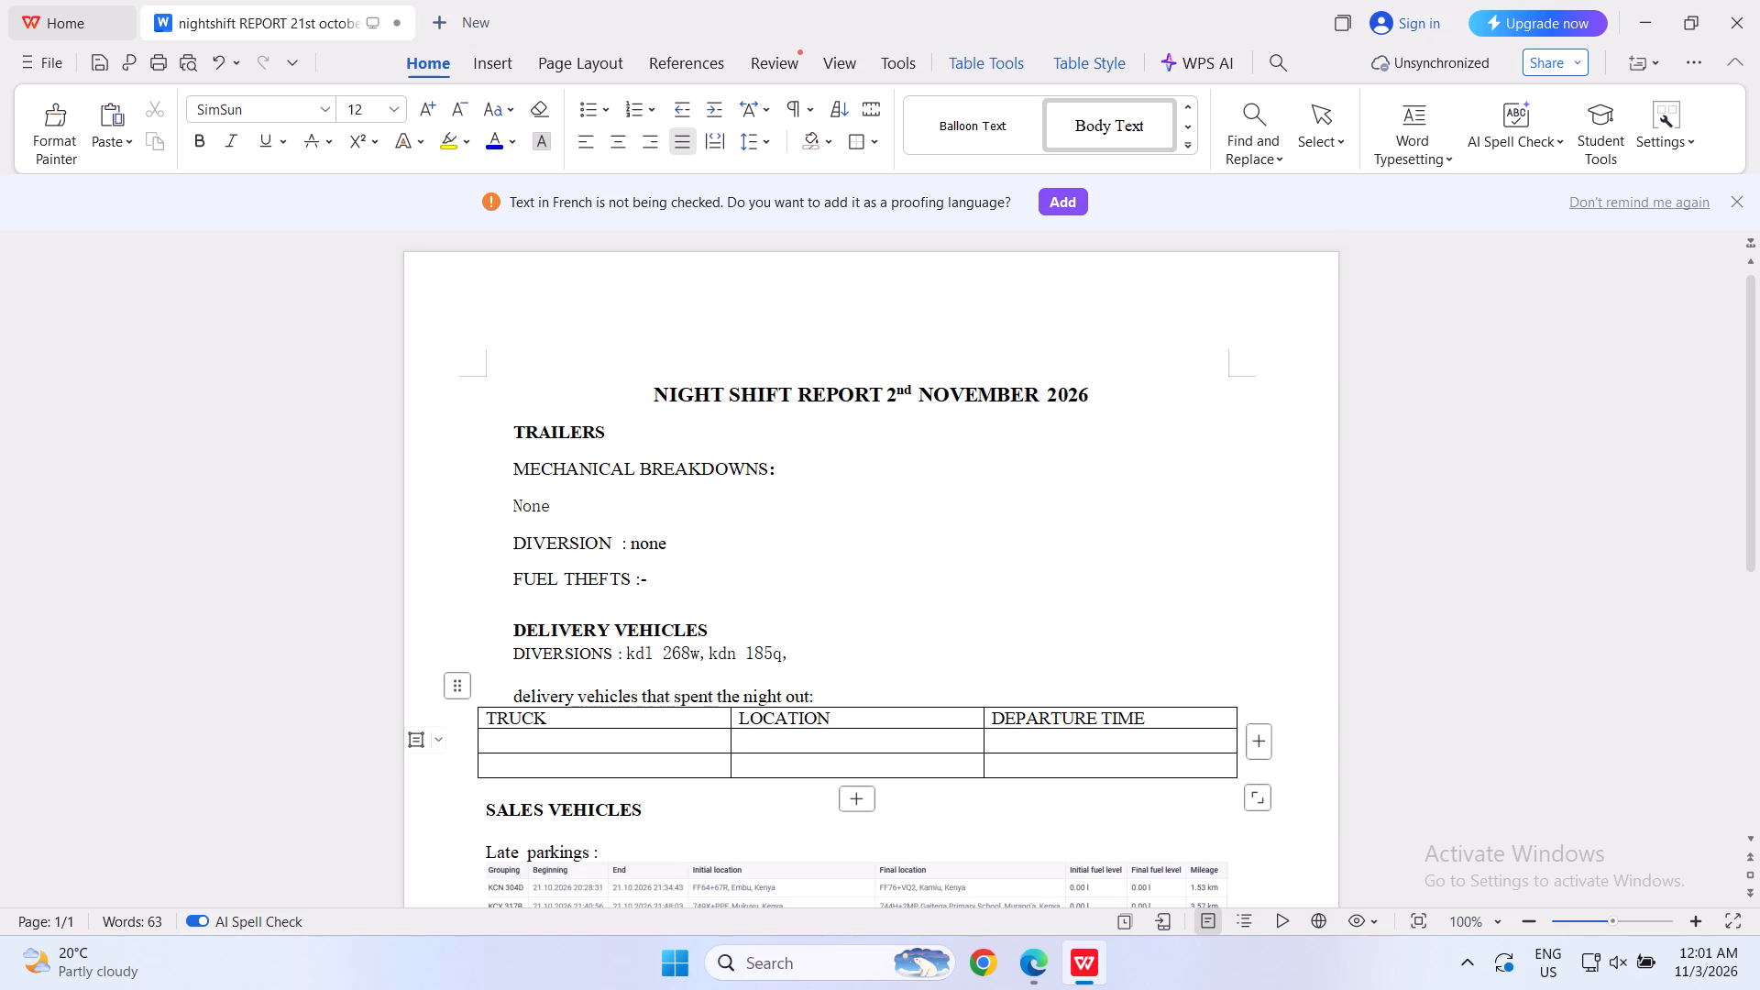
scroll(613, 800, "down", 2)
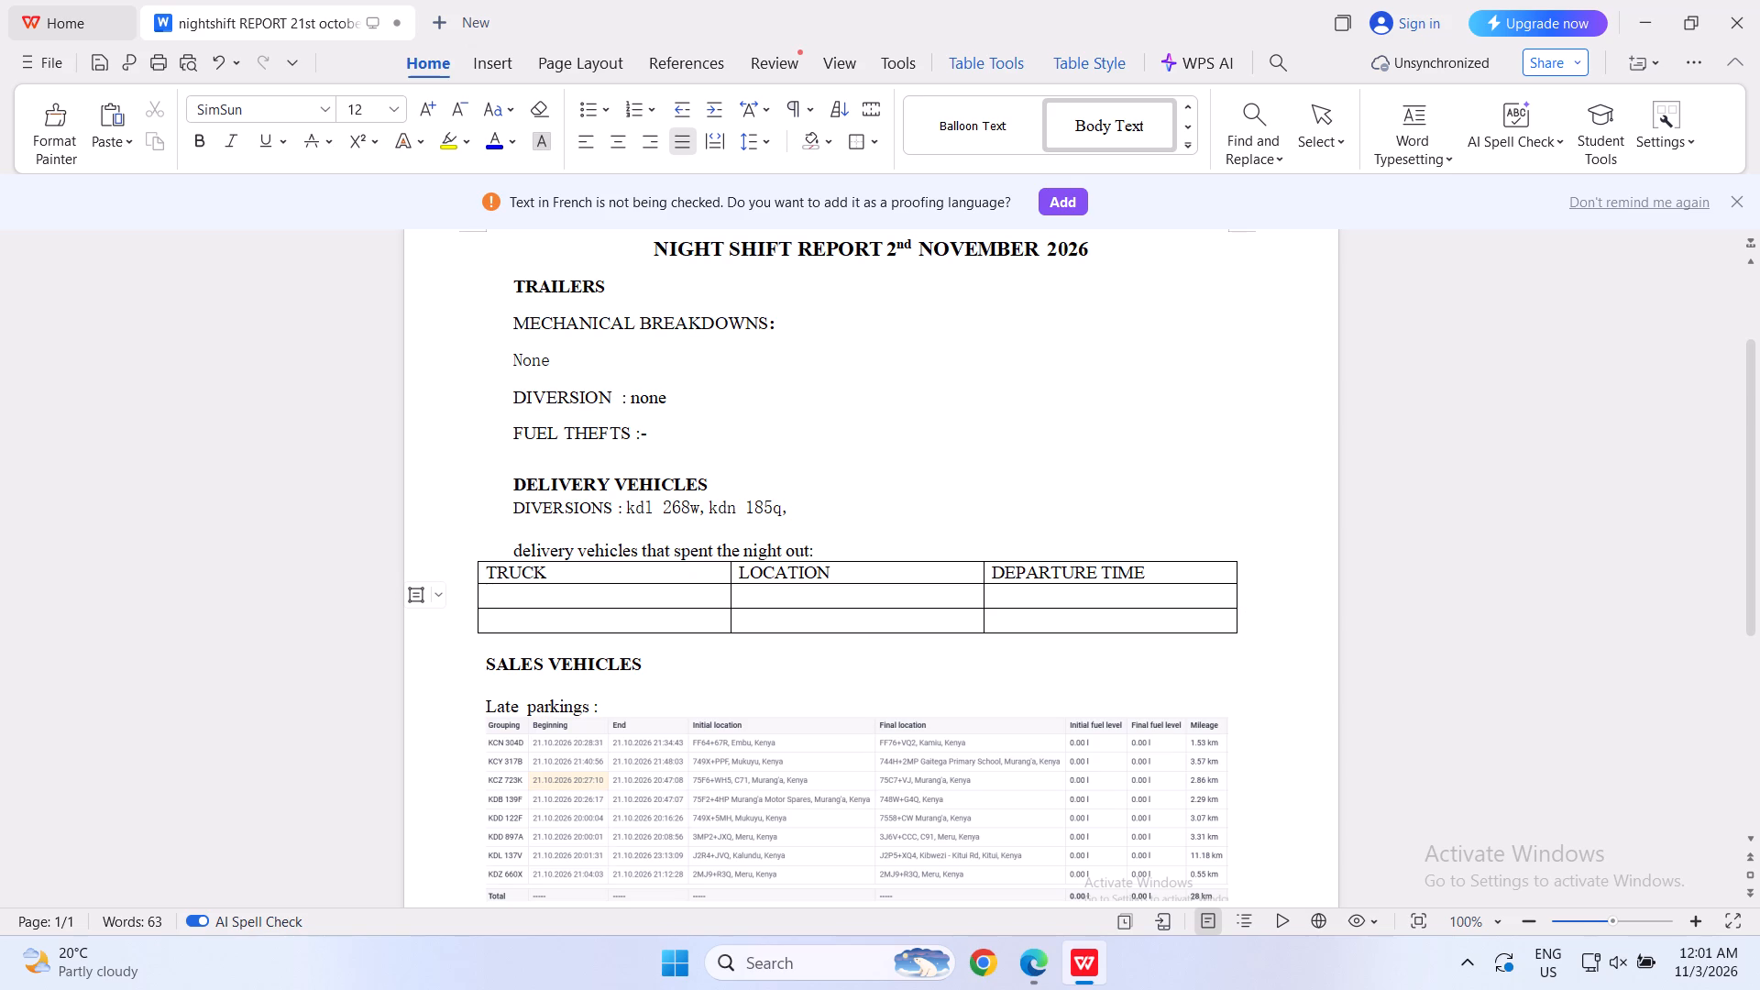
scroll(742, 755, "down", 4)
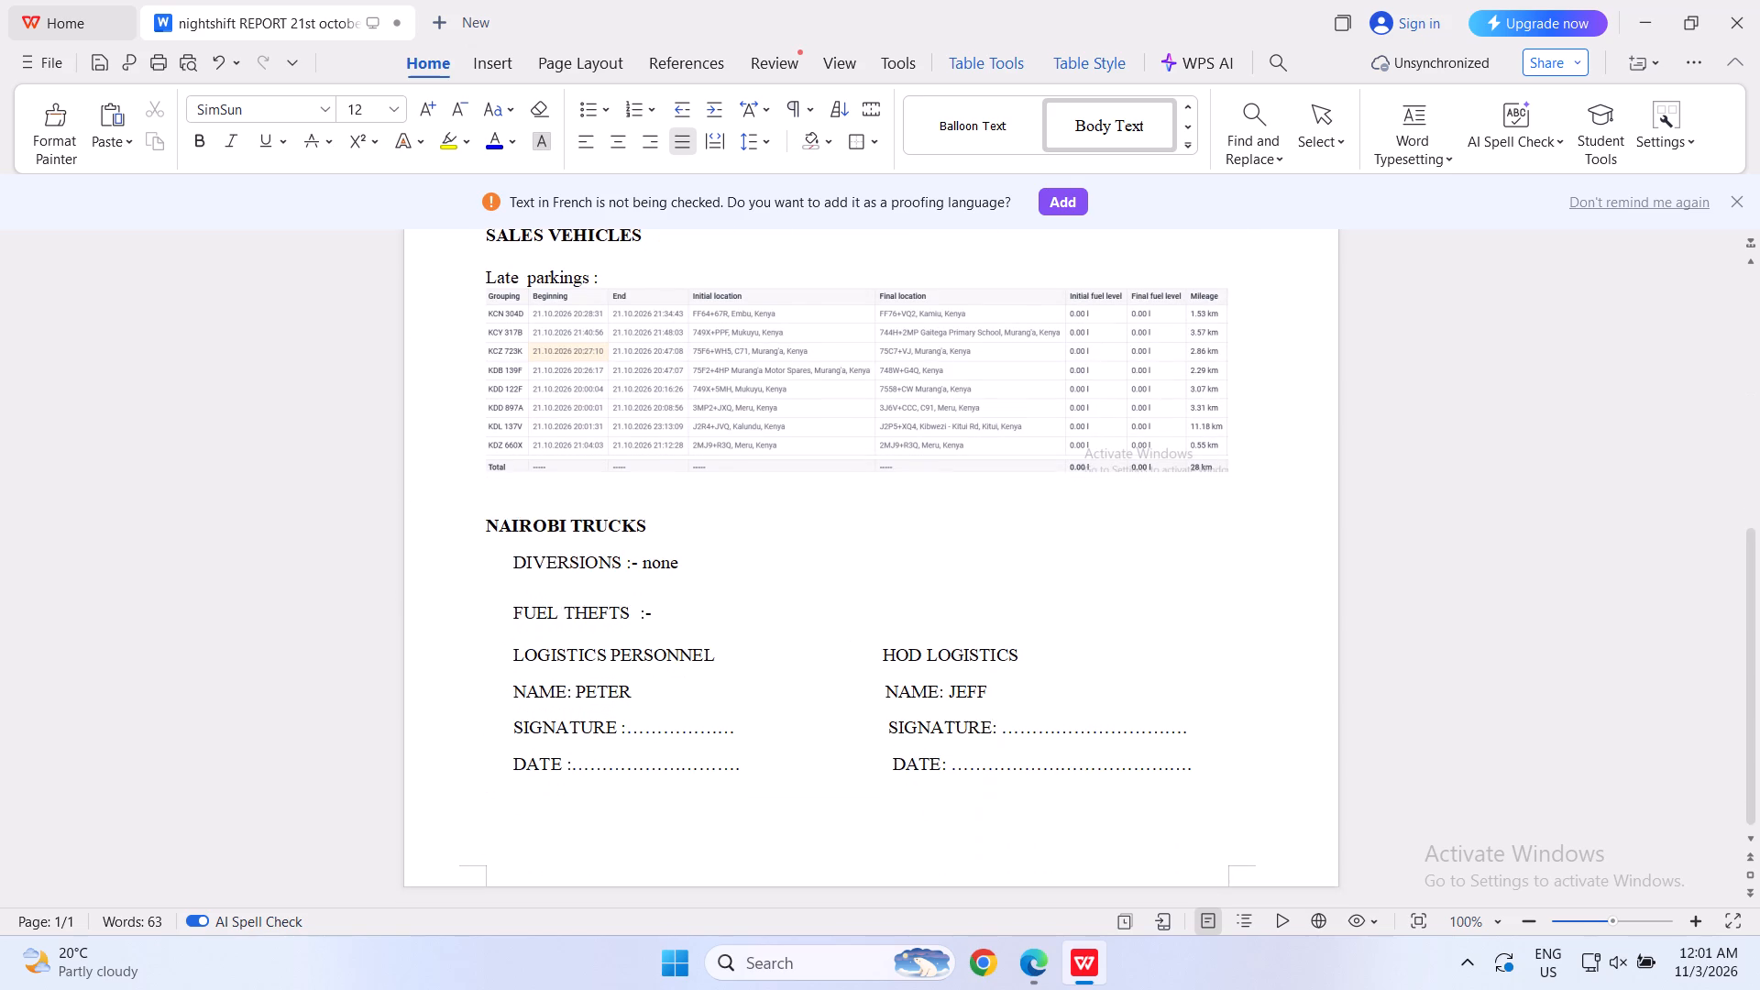
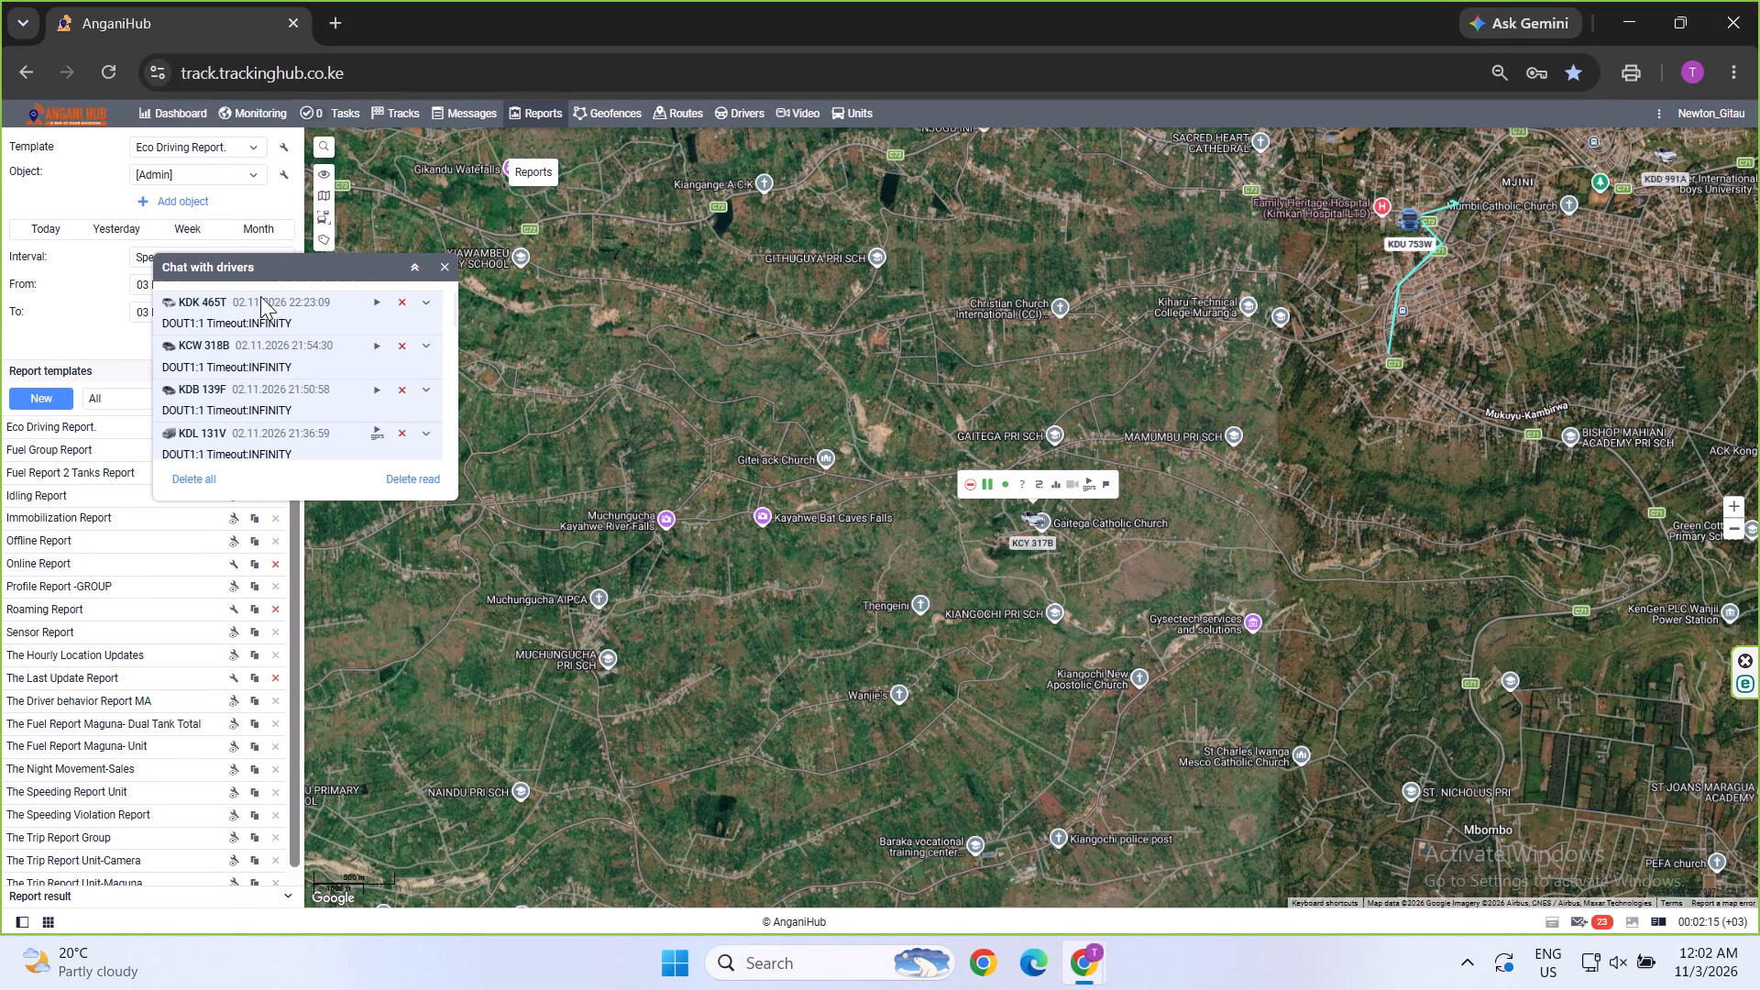
Dismiss the driver chat window, search the report templates for "nigh" and select The Night Movement-Sales.
left_click(446, 269)
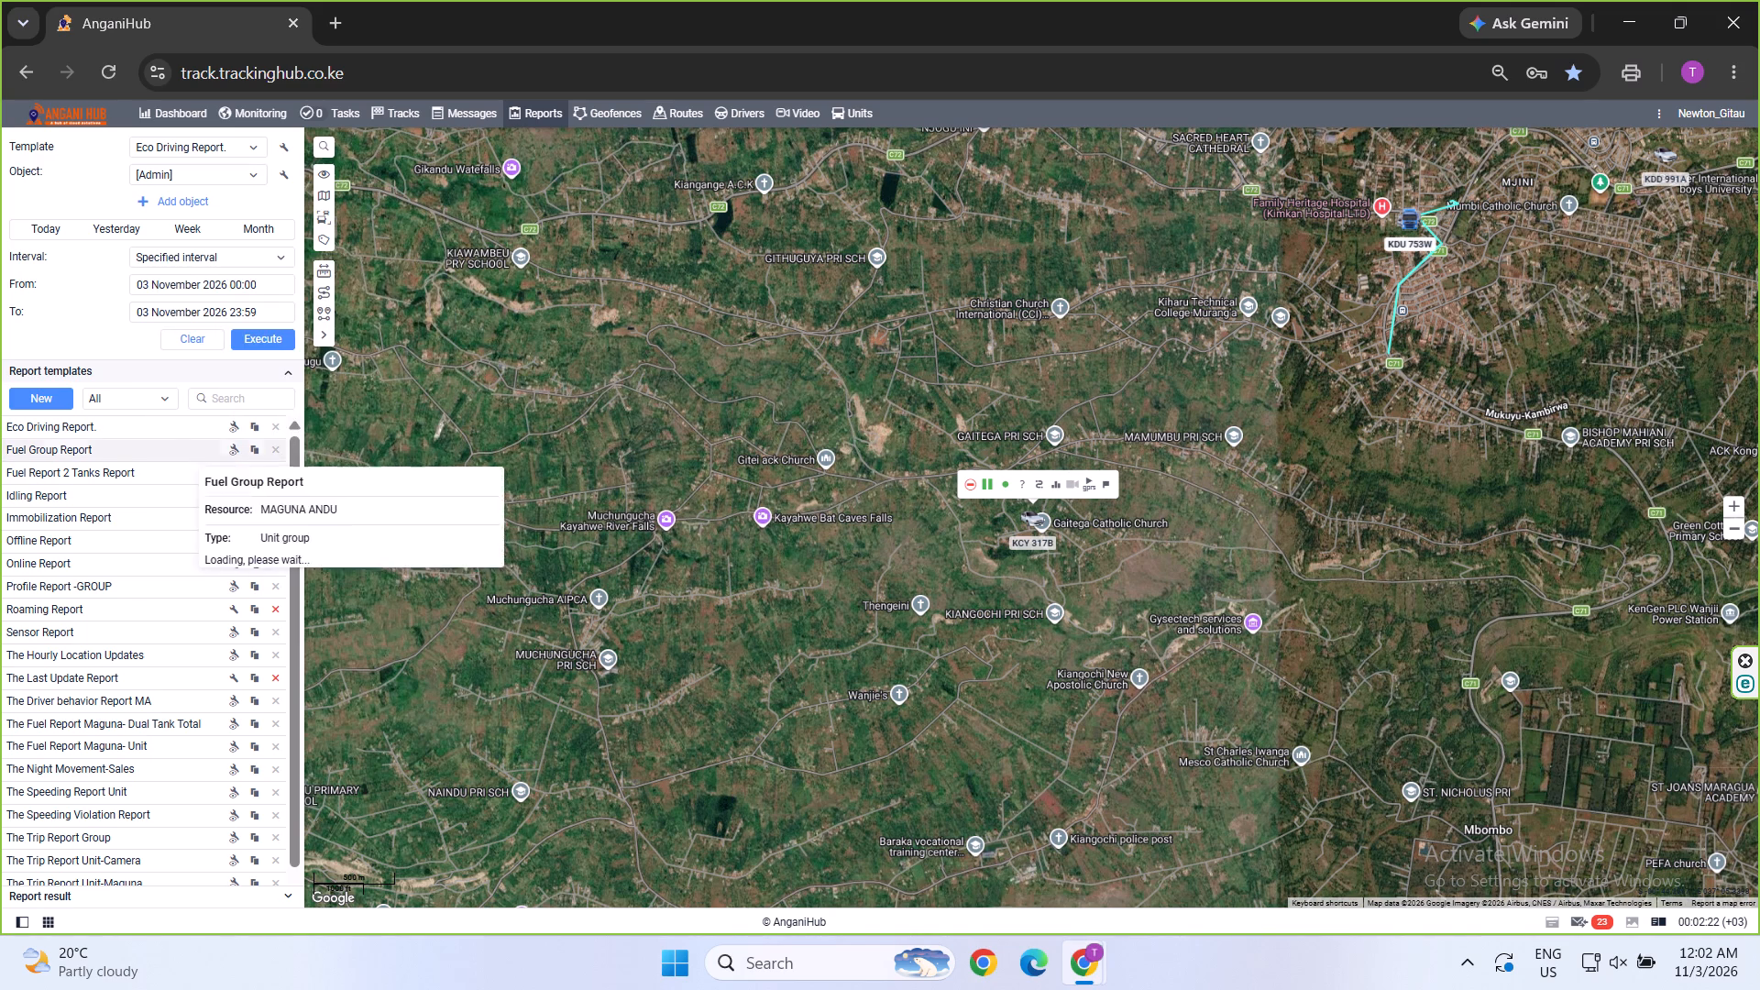
left_click(230, 398)
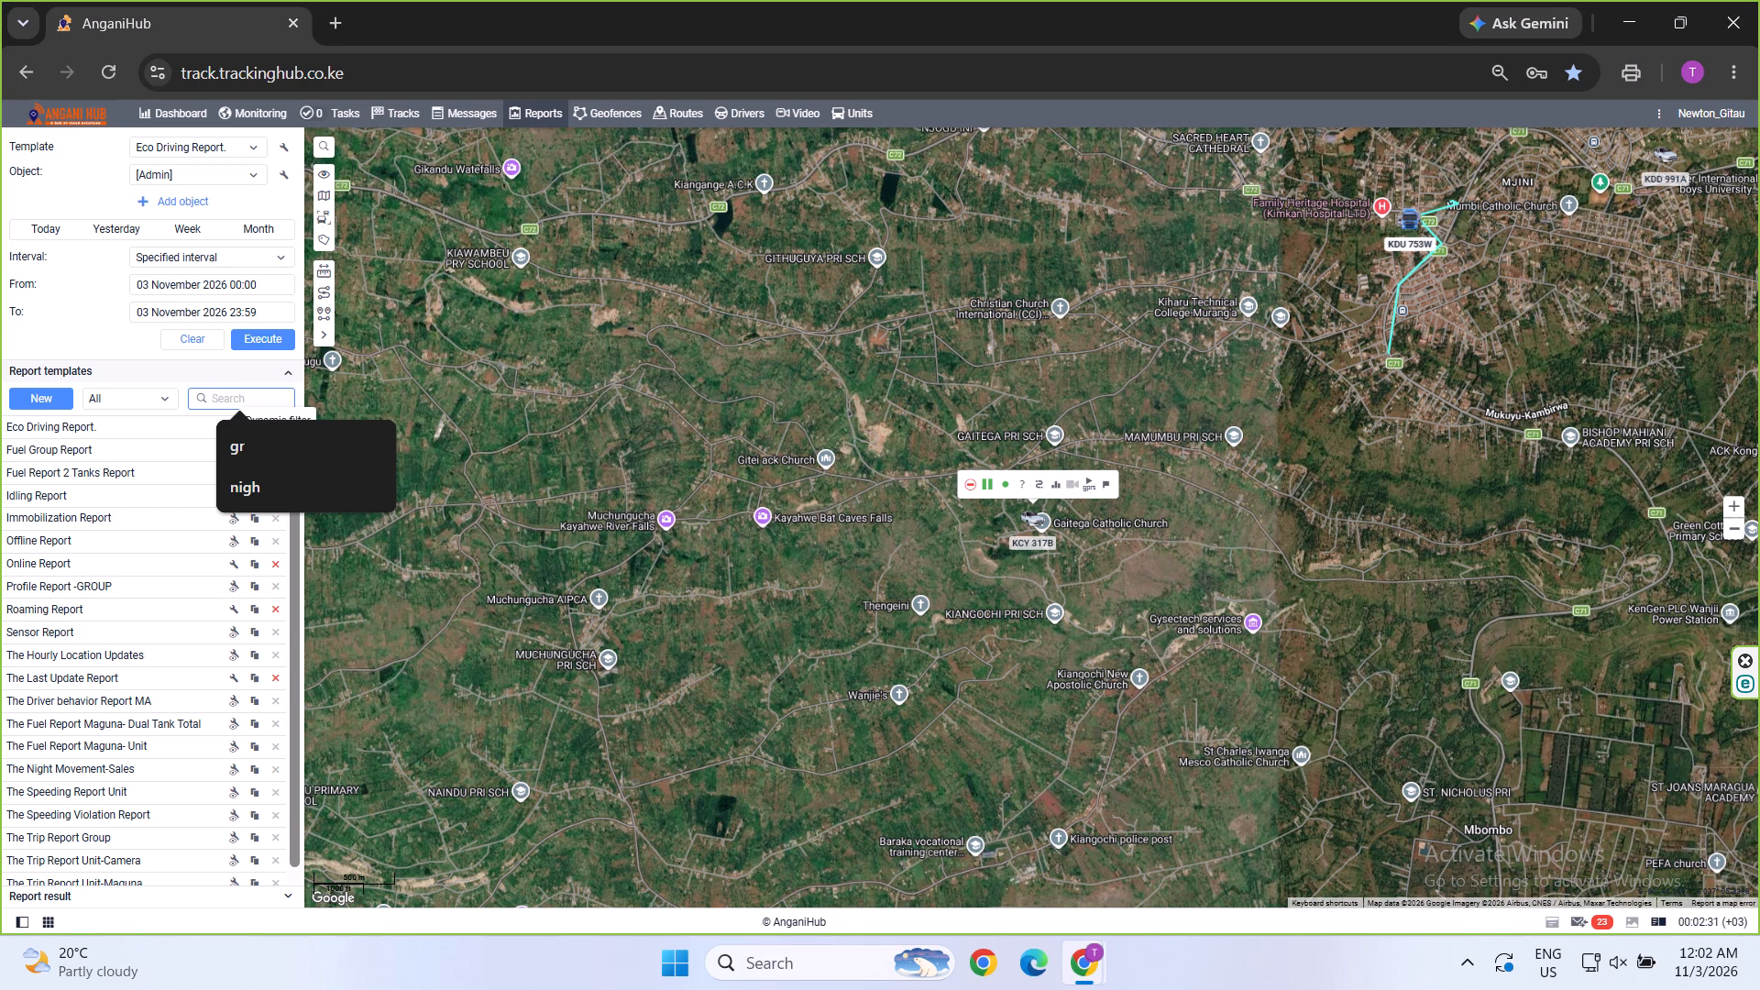
left_click(268, 483)
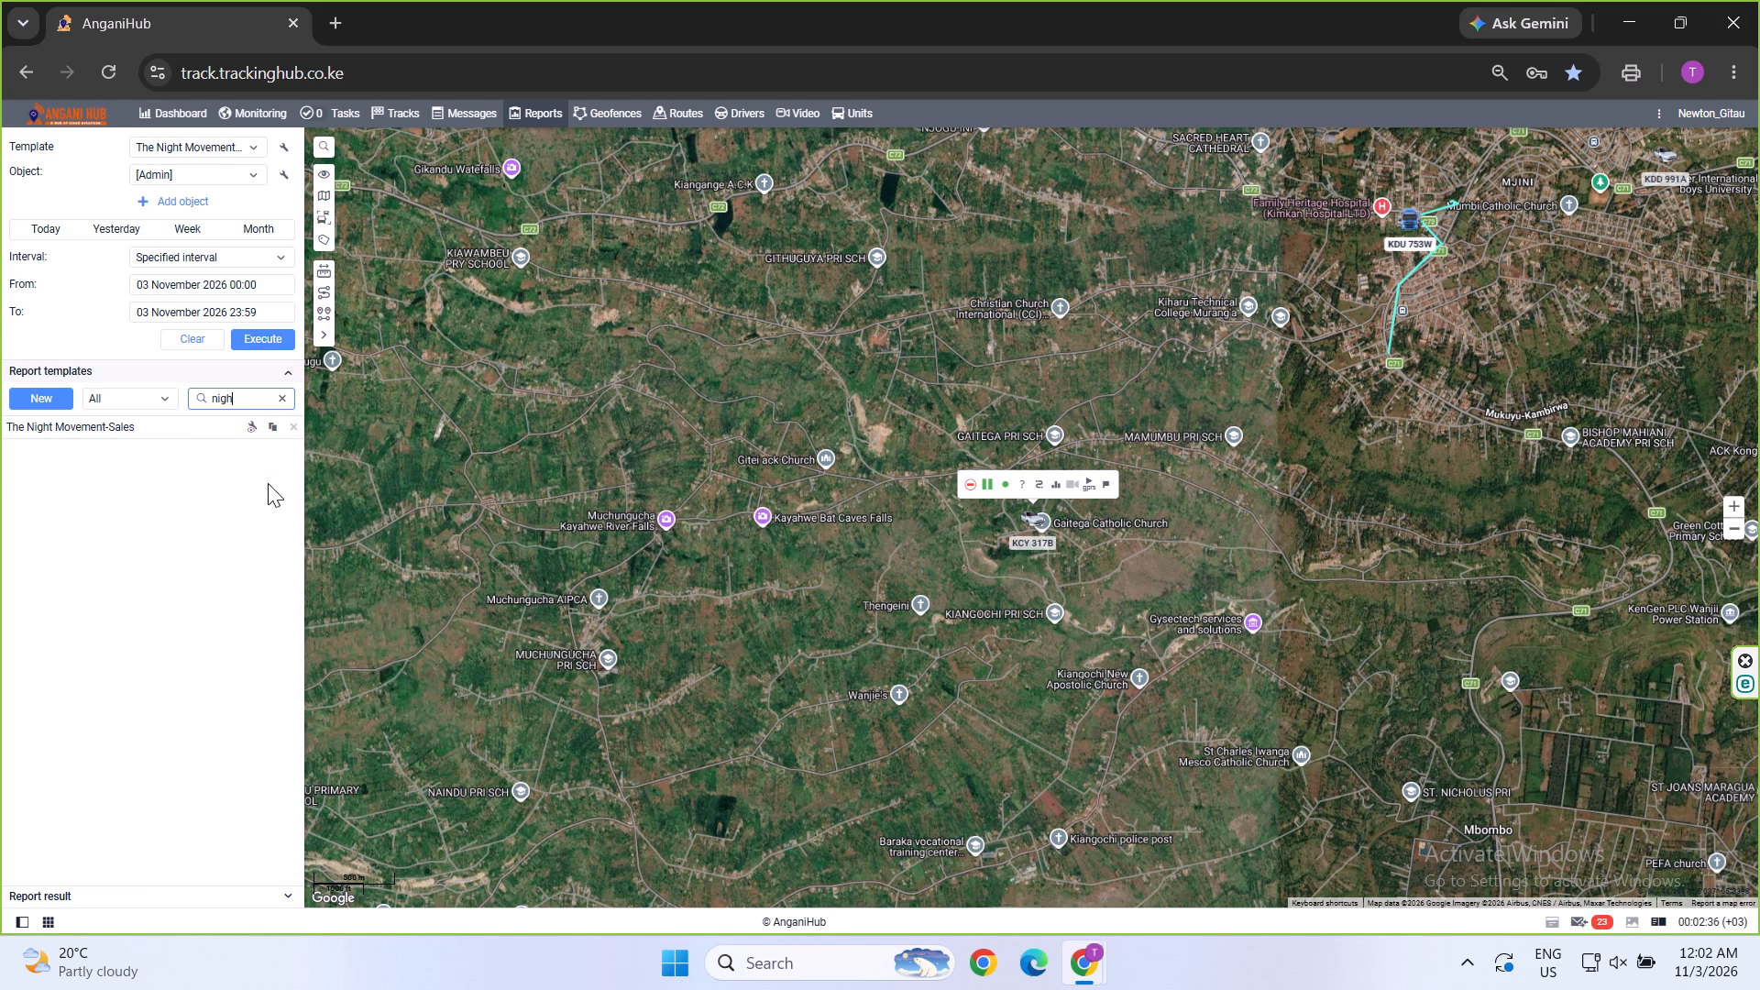
left_click(140, 434)
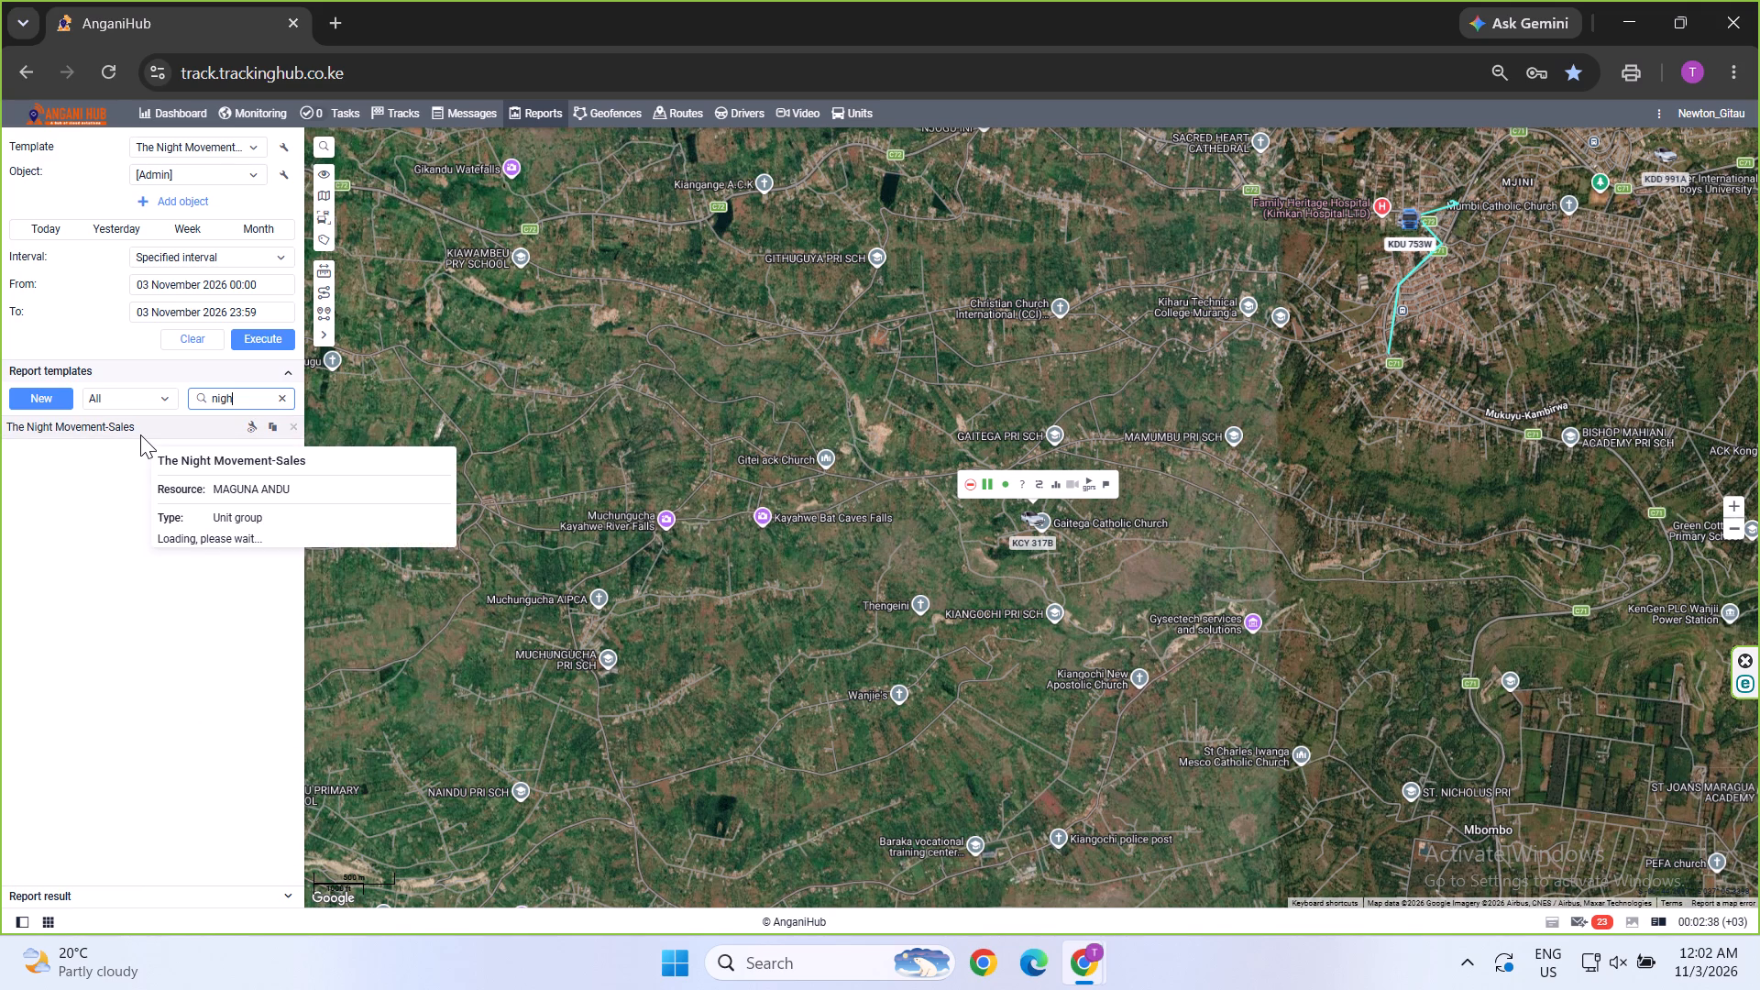
Set the start of the report interval to 02 November 2026 20:00.
left_click(224, 290)
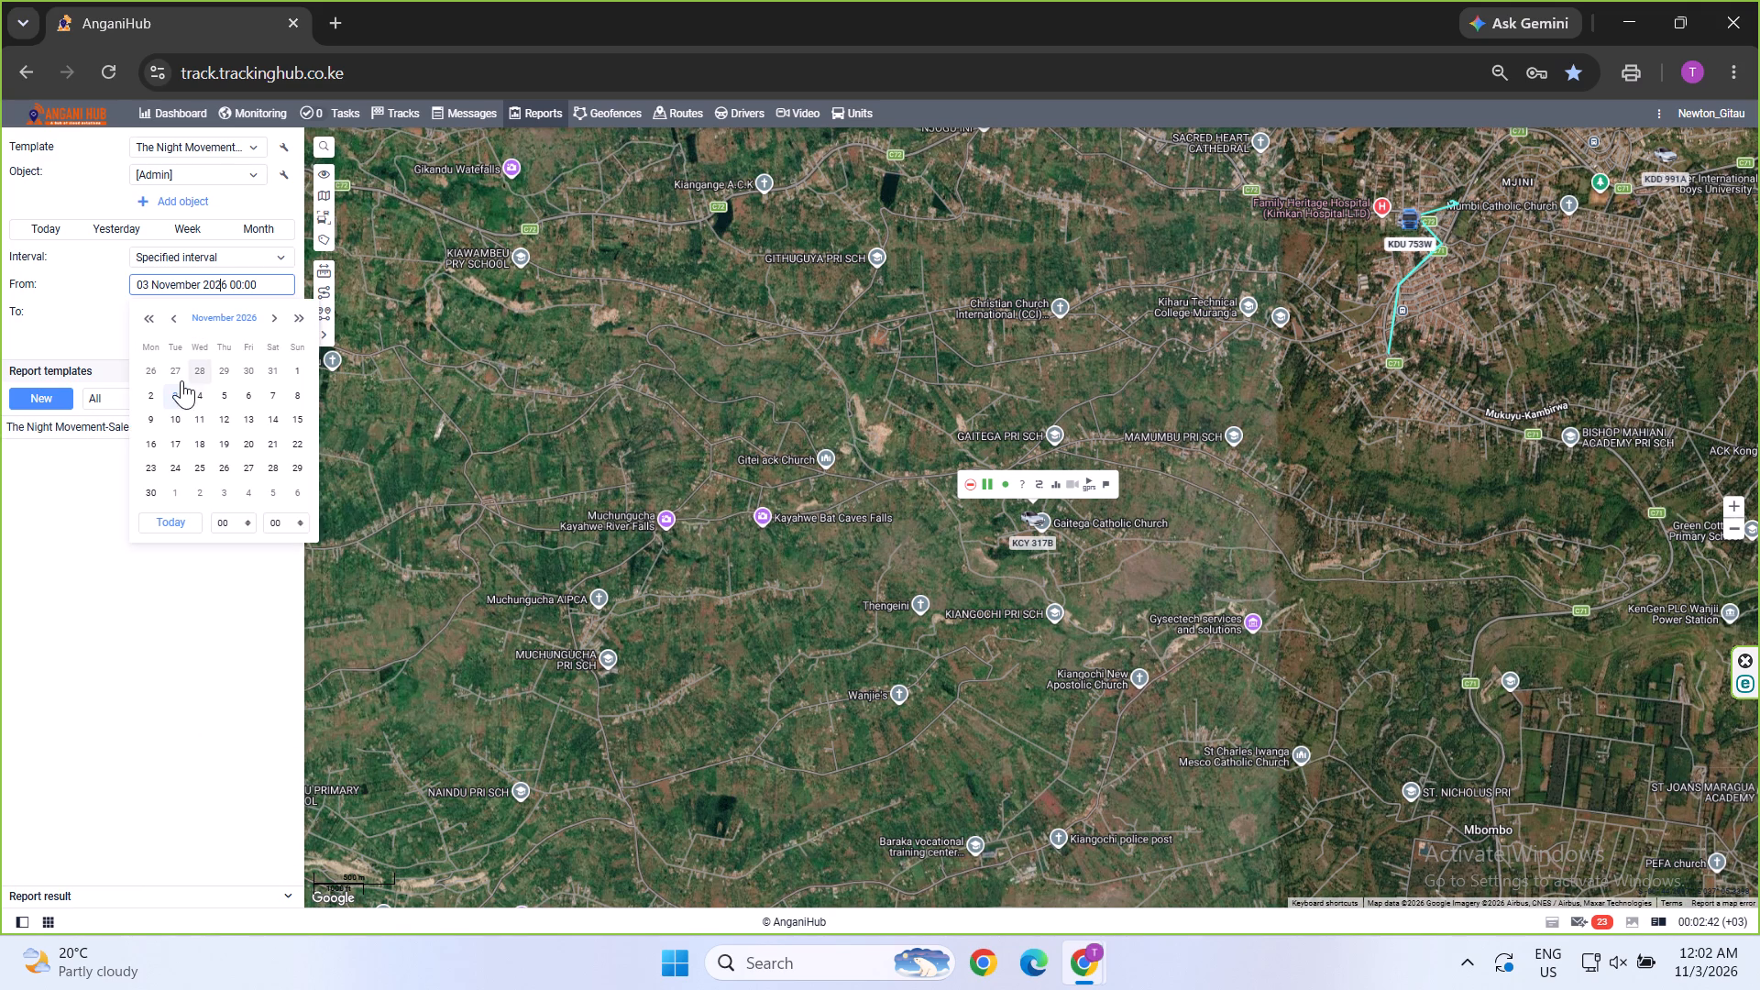
left_click(153, 393)
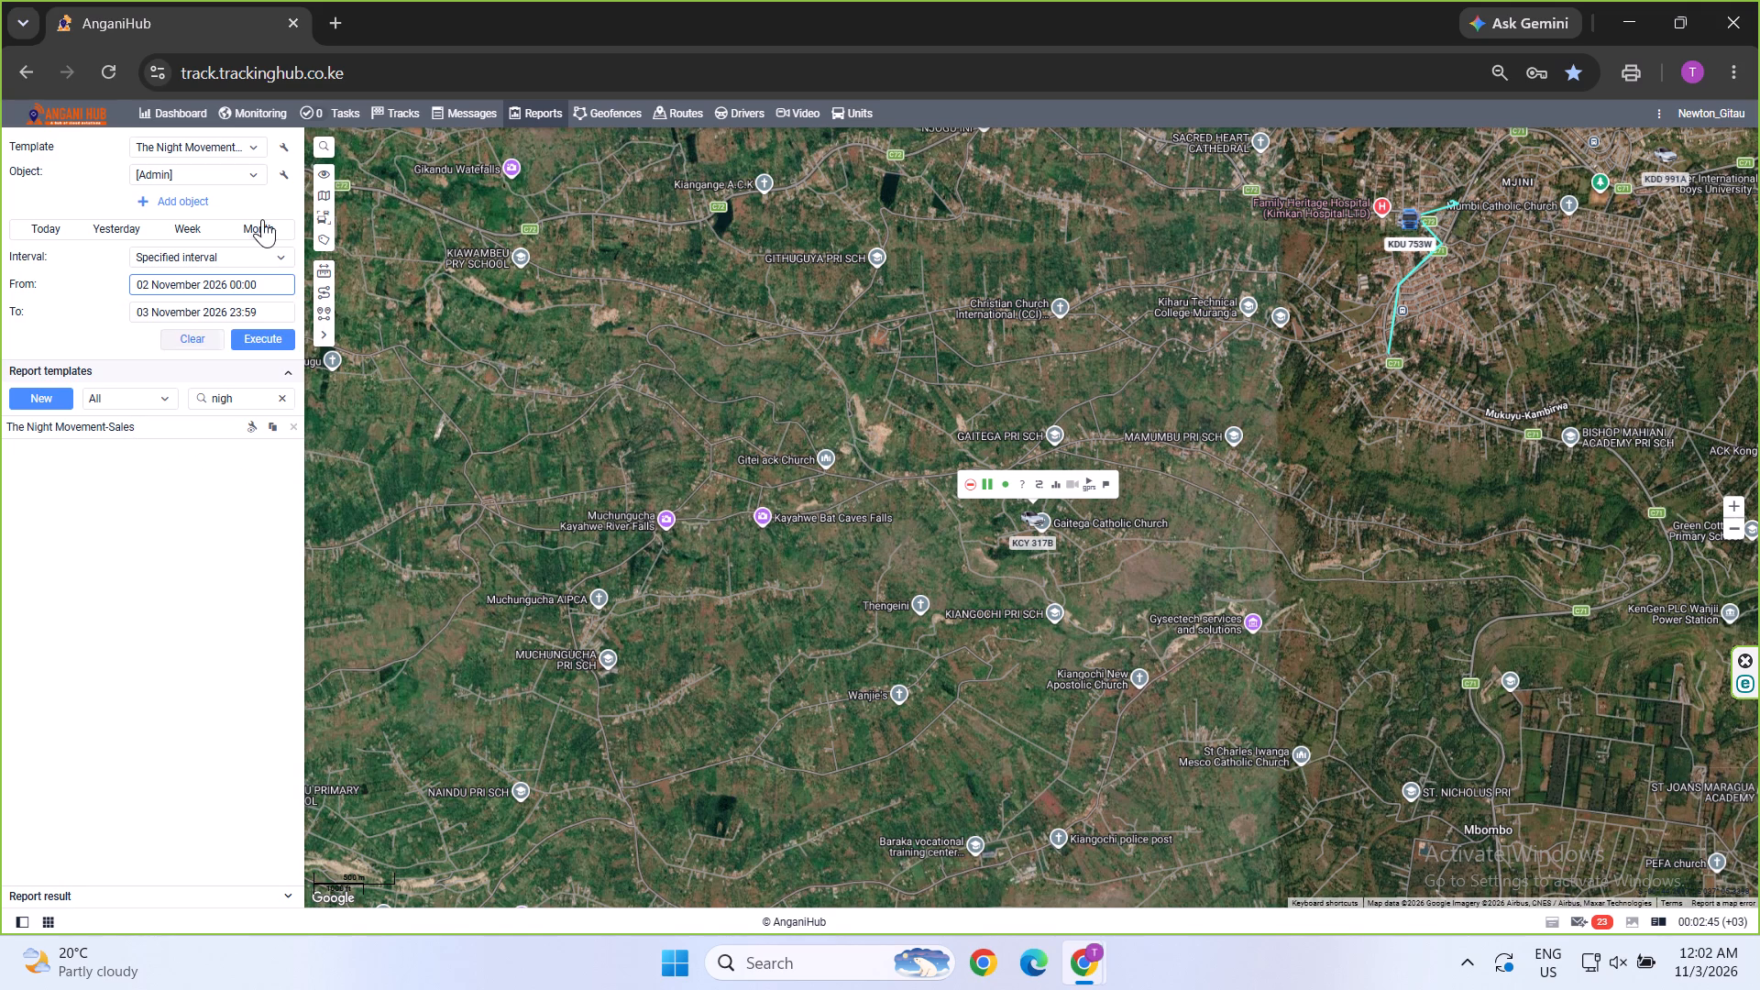
left_click(237, 280)
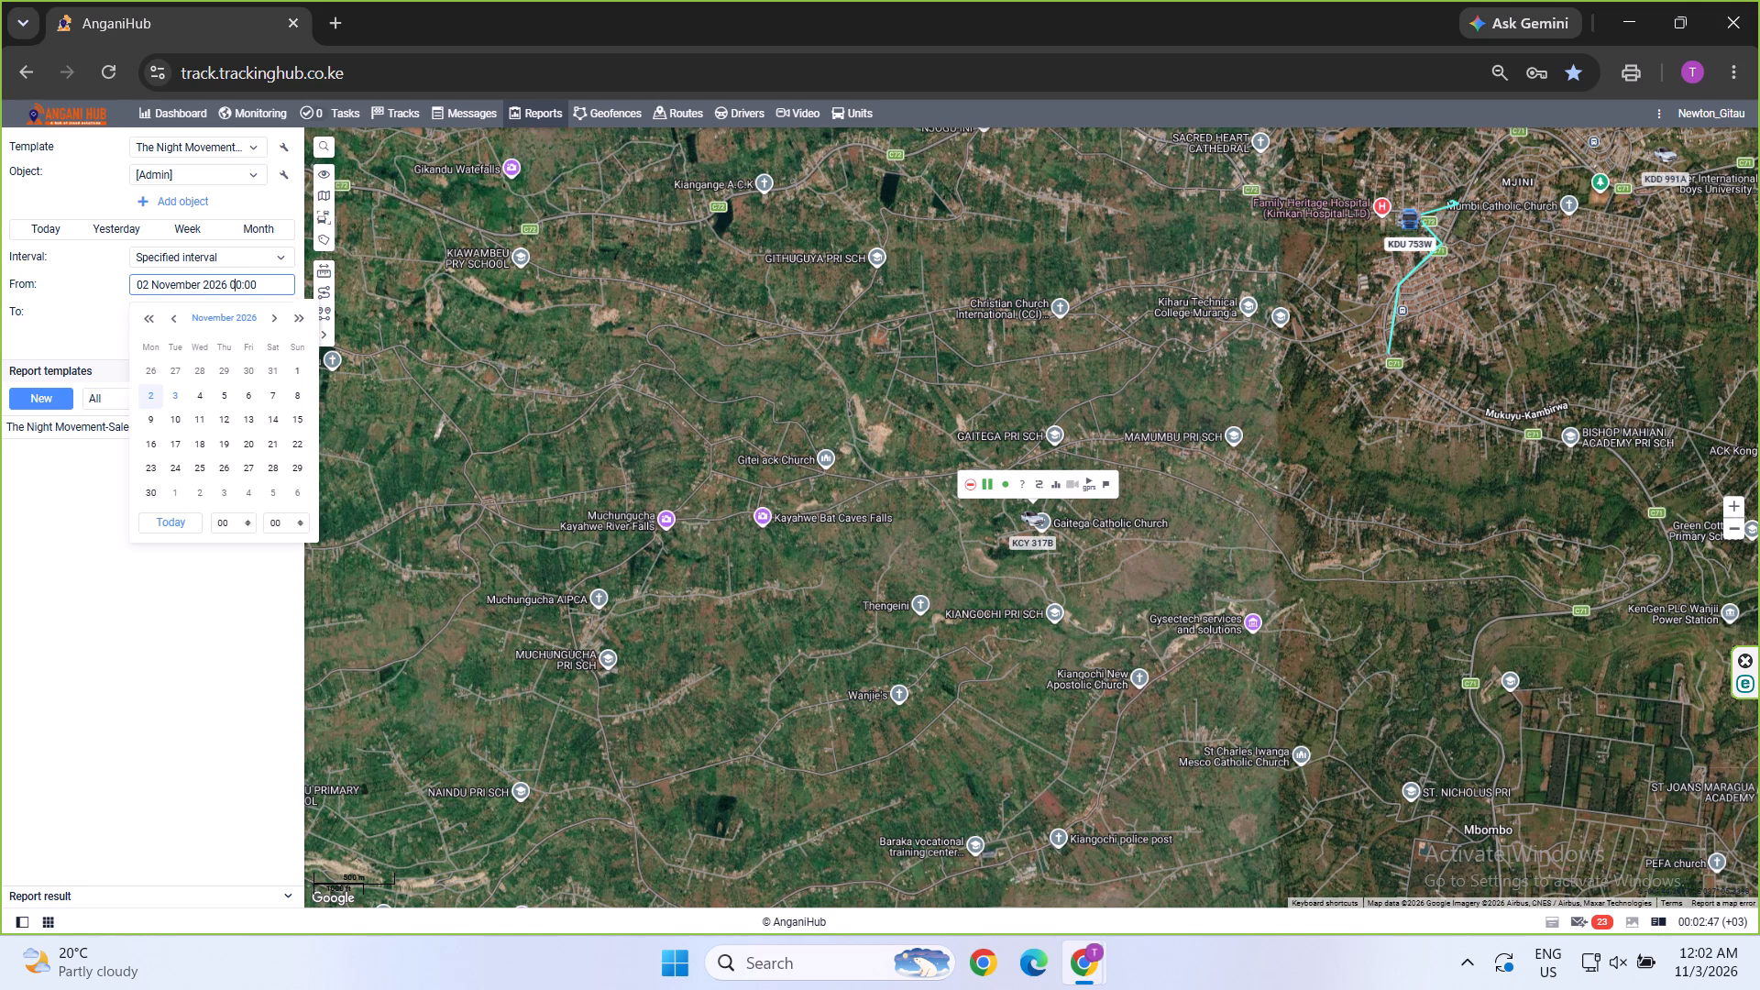
key("BackSpace")
key("8")
left_click(417, 227)
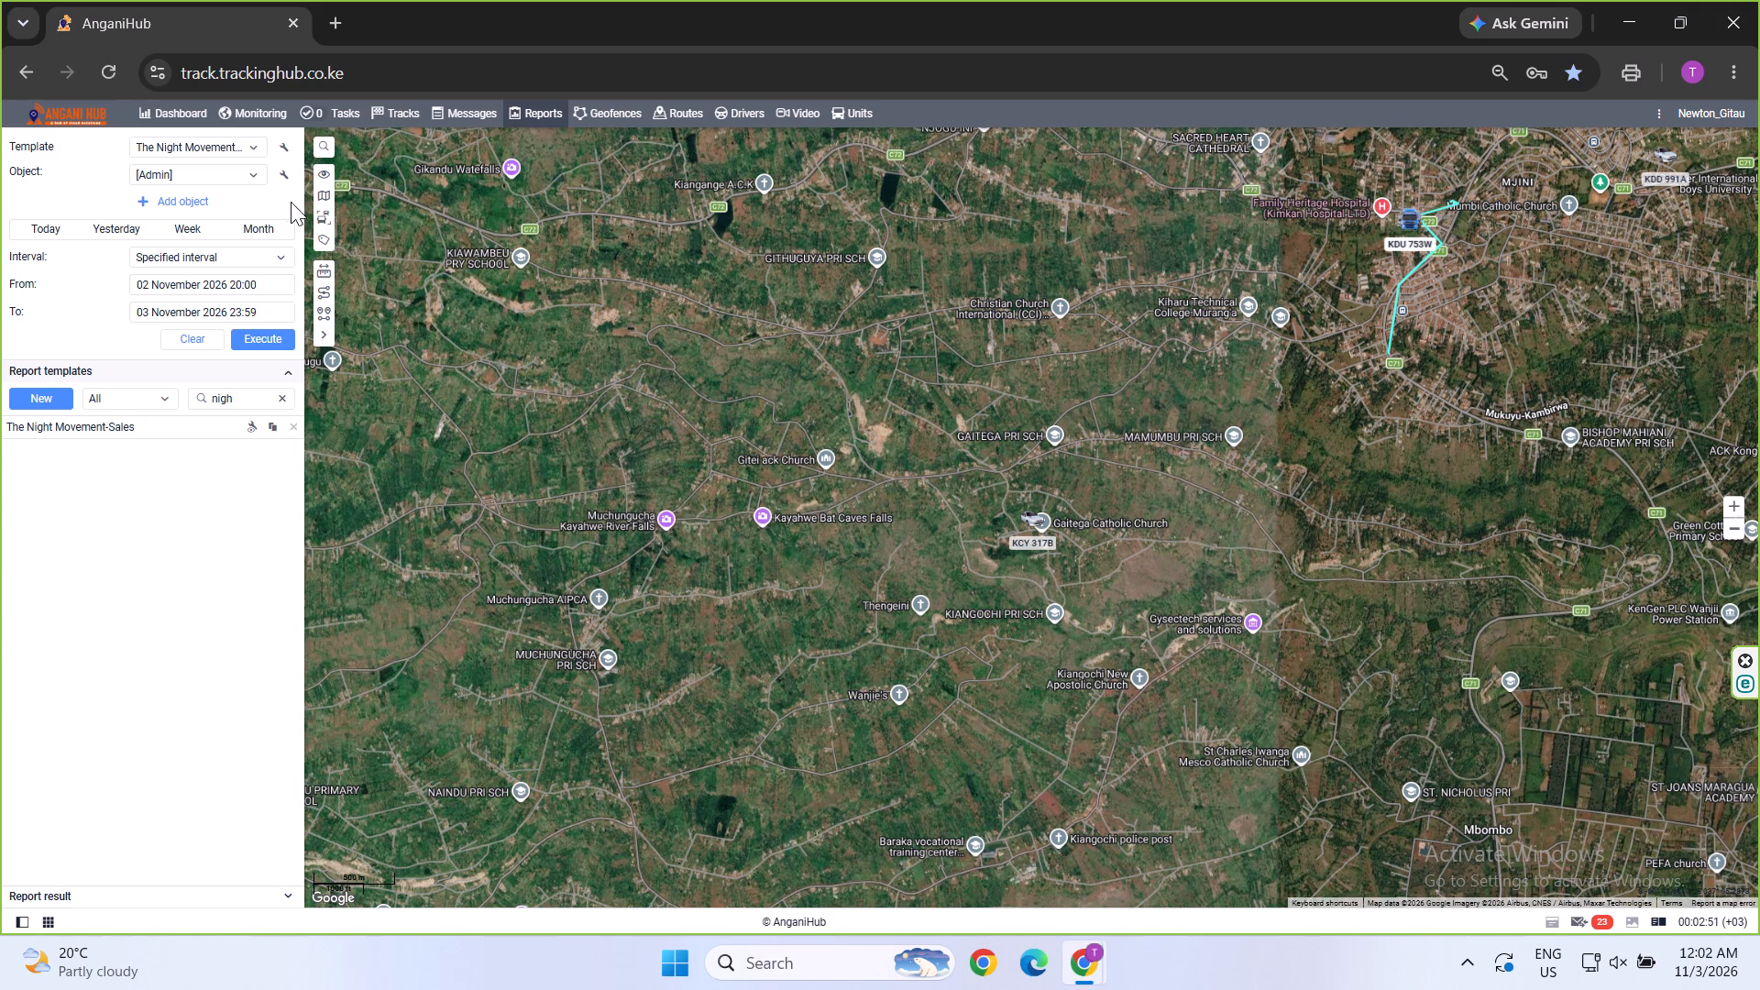
Choose the [Sales] unit group as the report object and execute the report.
left_click(257, 178)
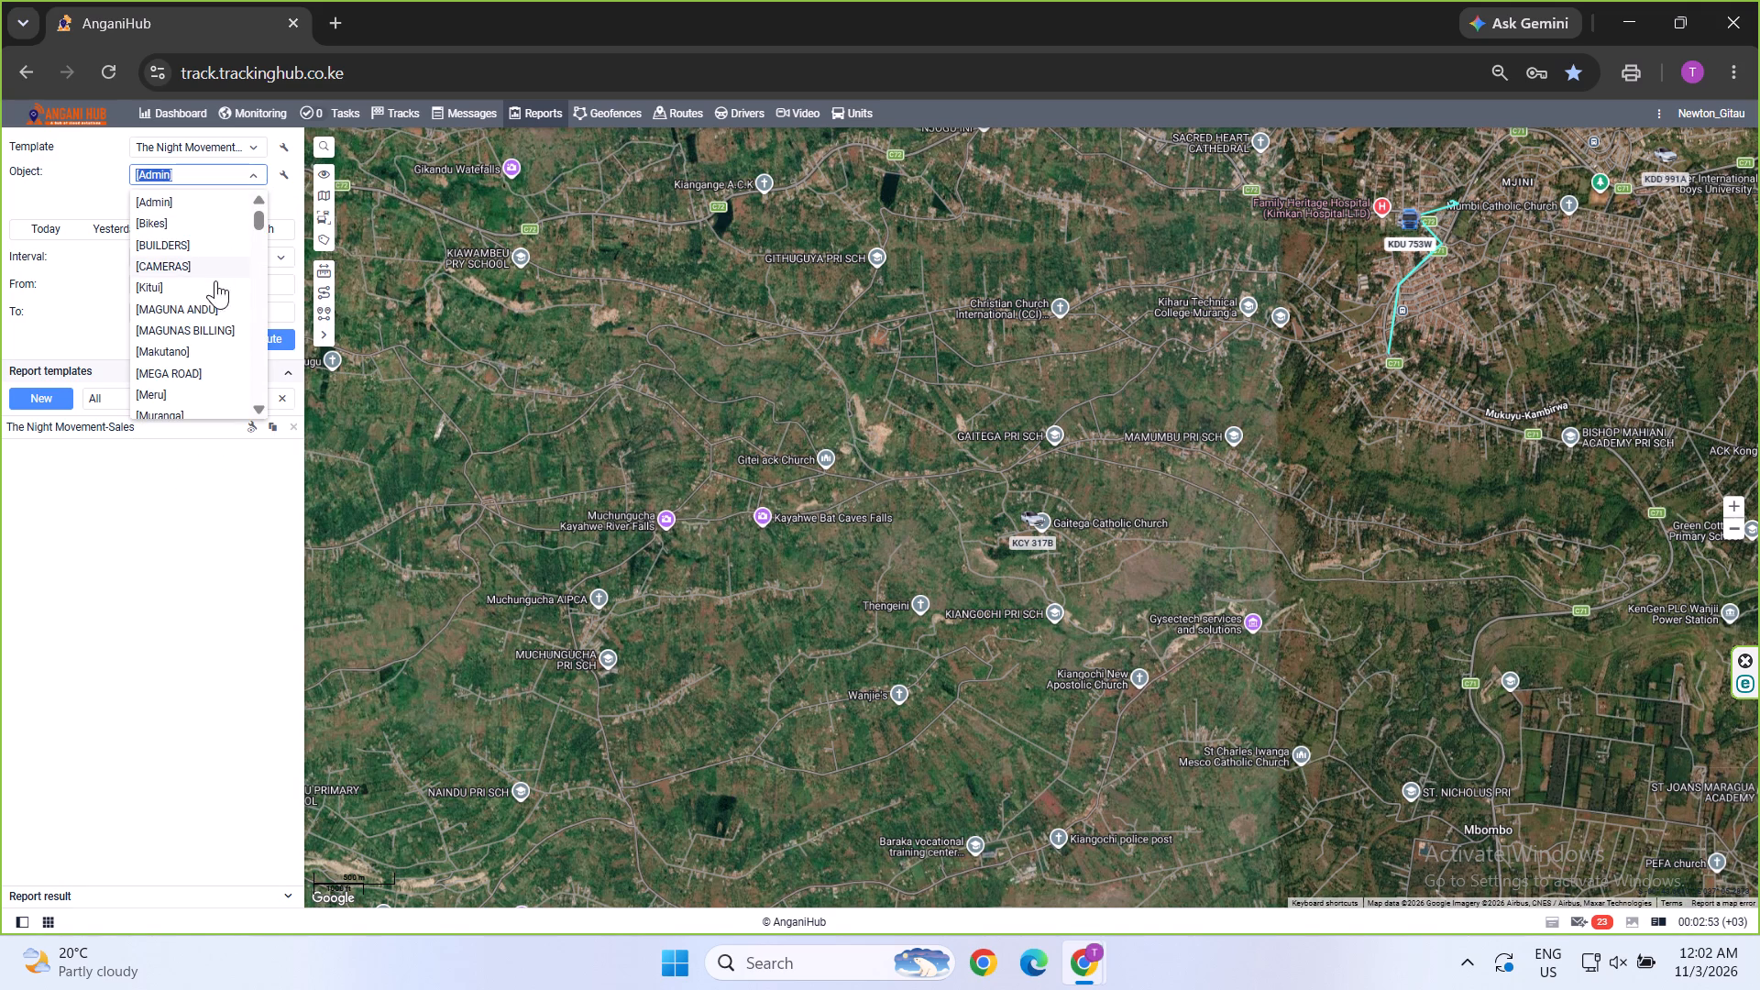
scroll(203, 297, "down", 2)
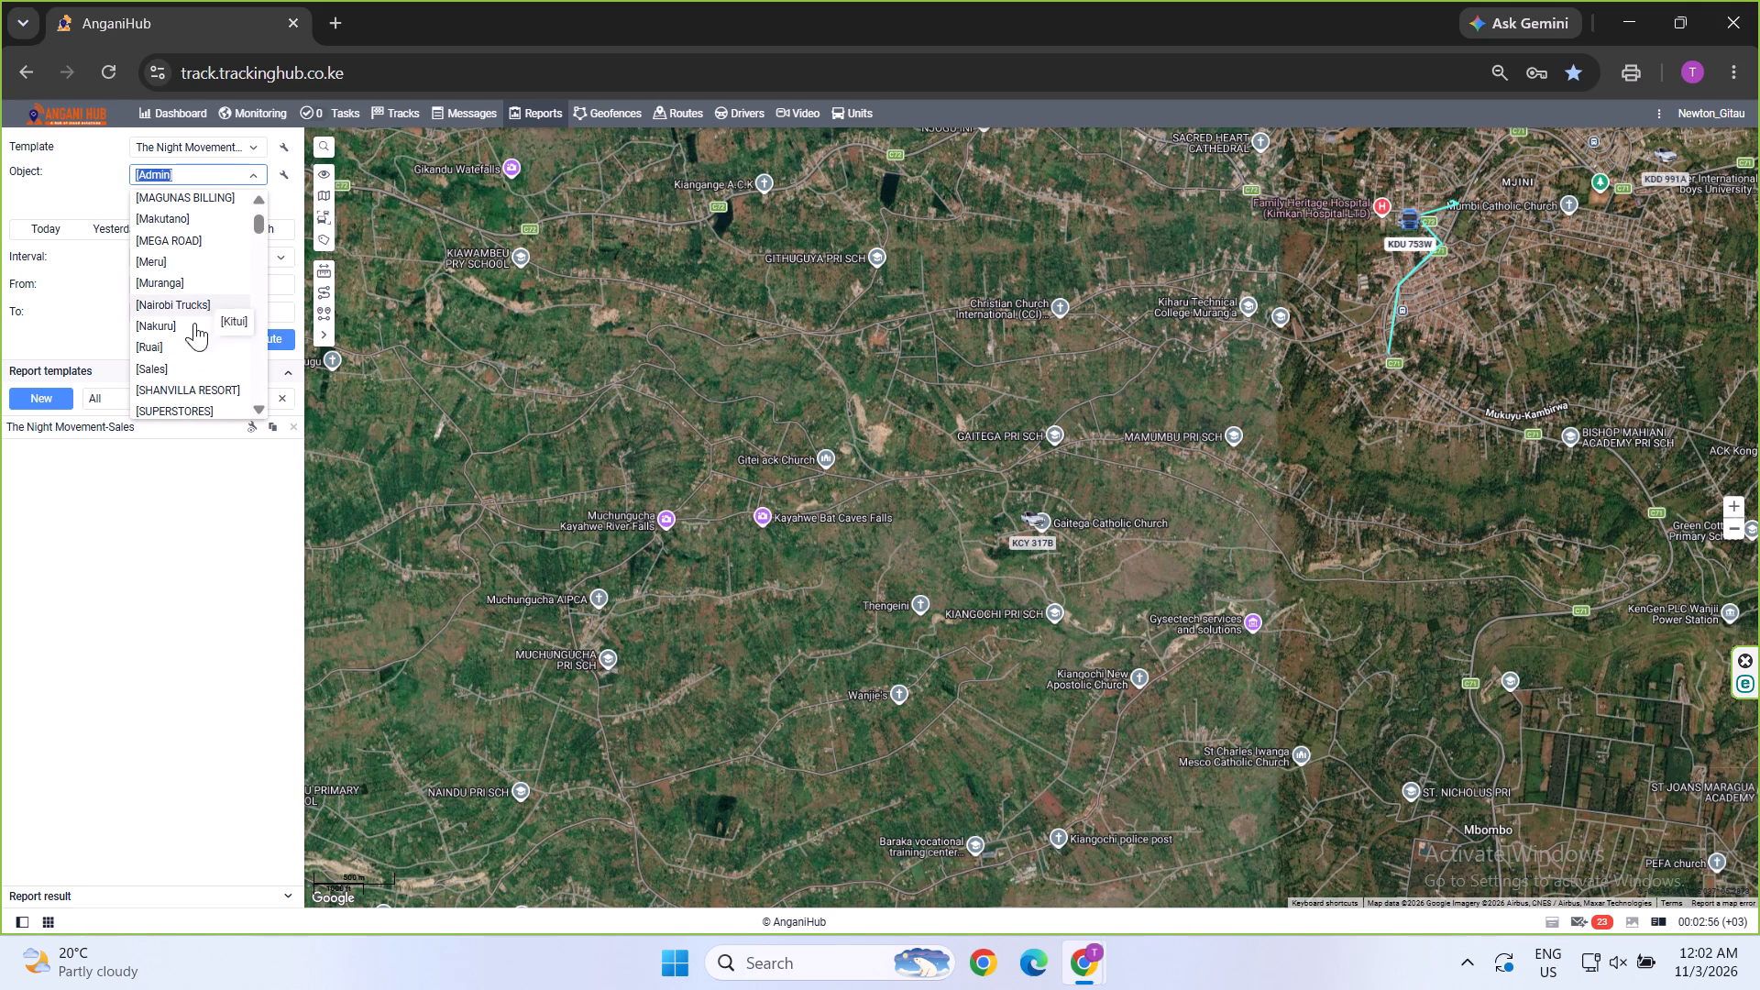
left_click(181, 364)
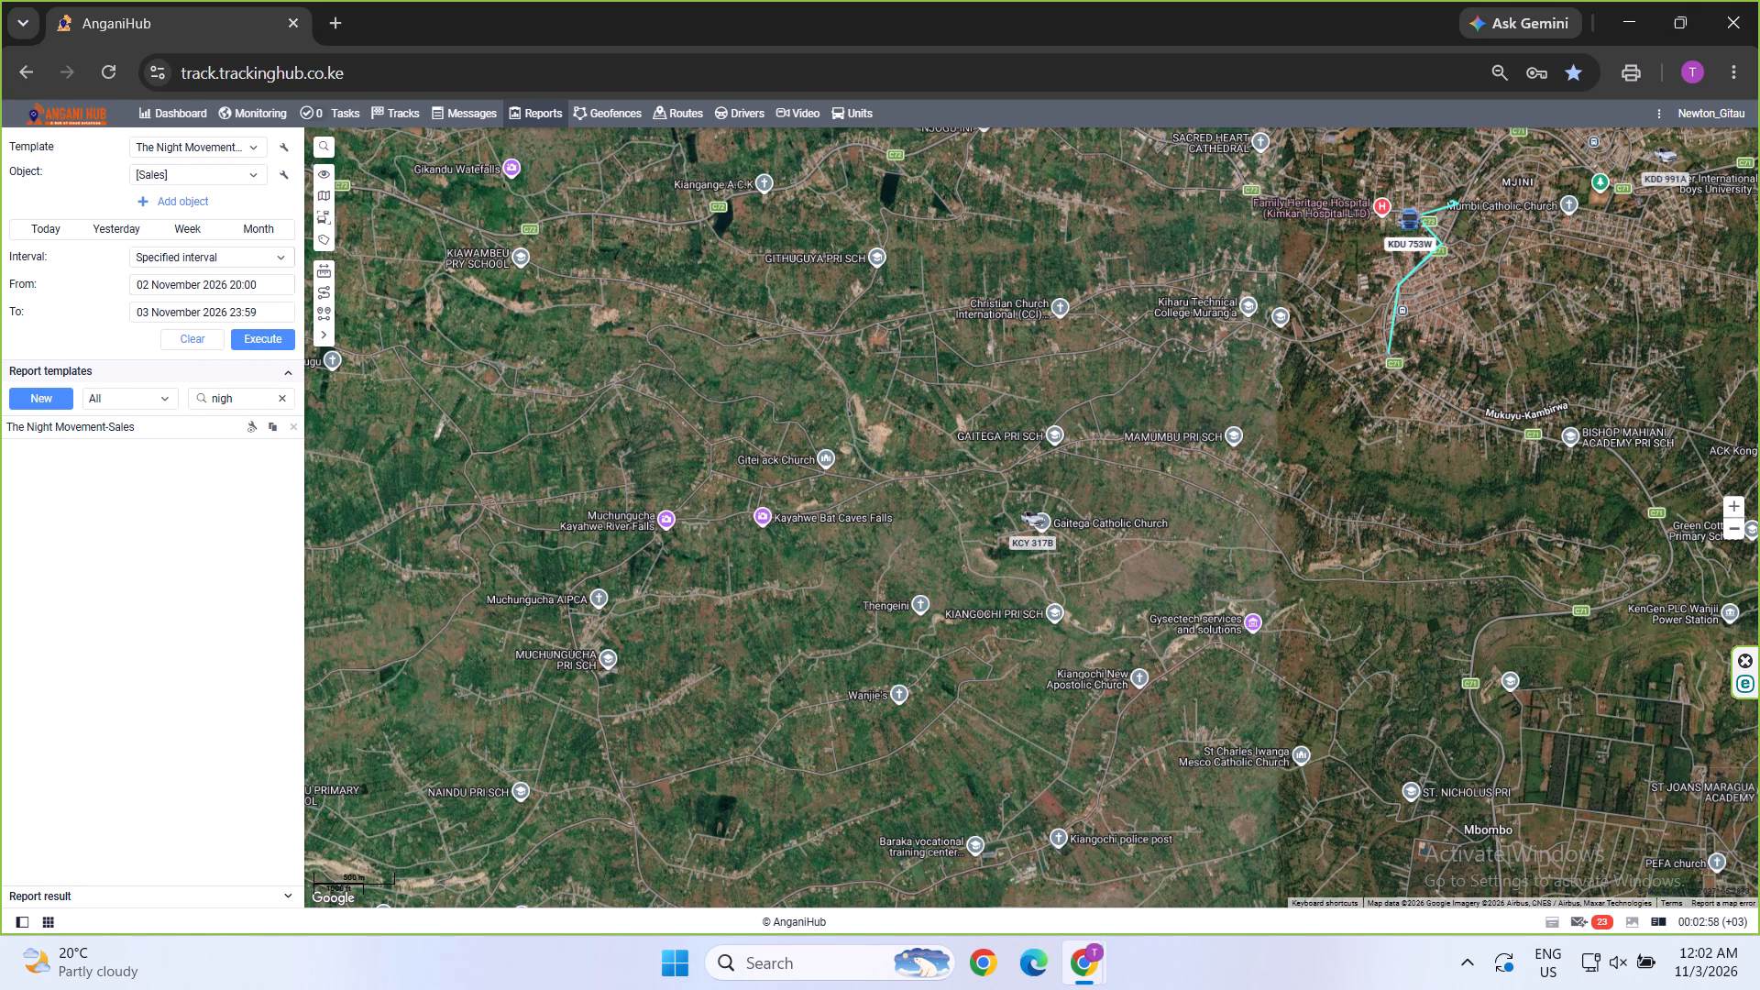
left_click(262, 337)
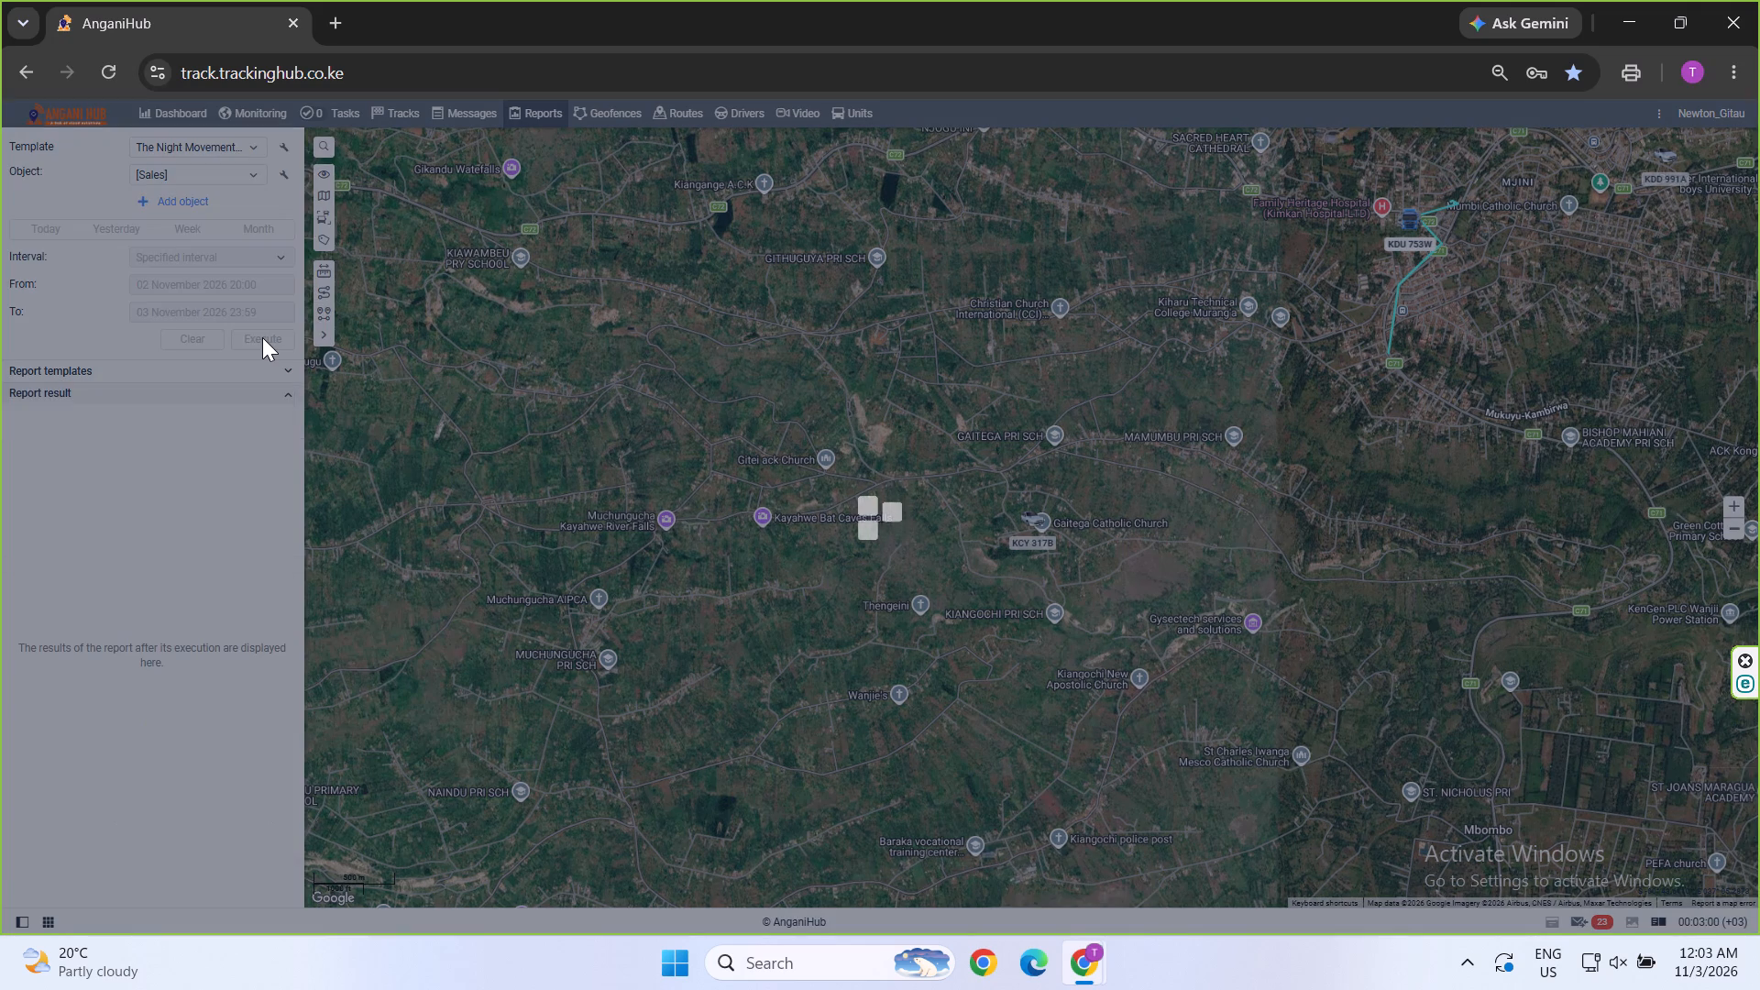
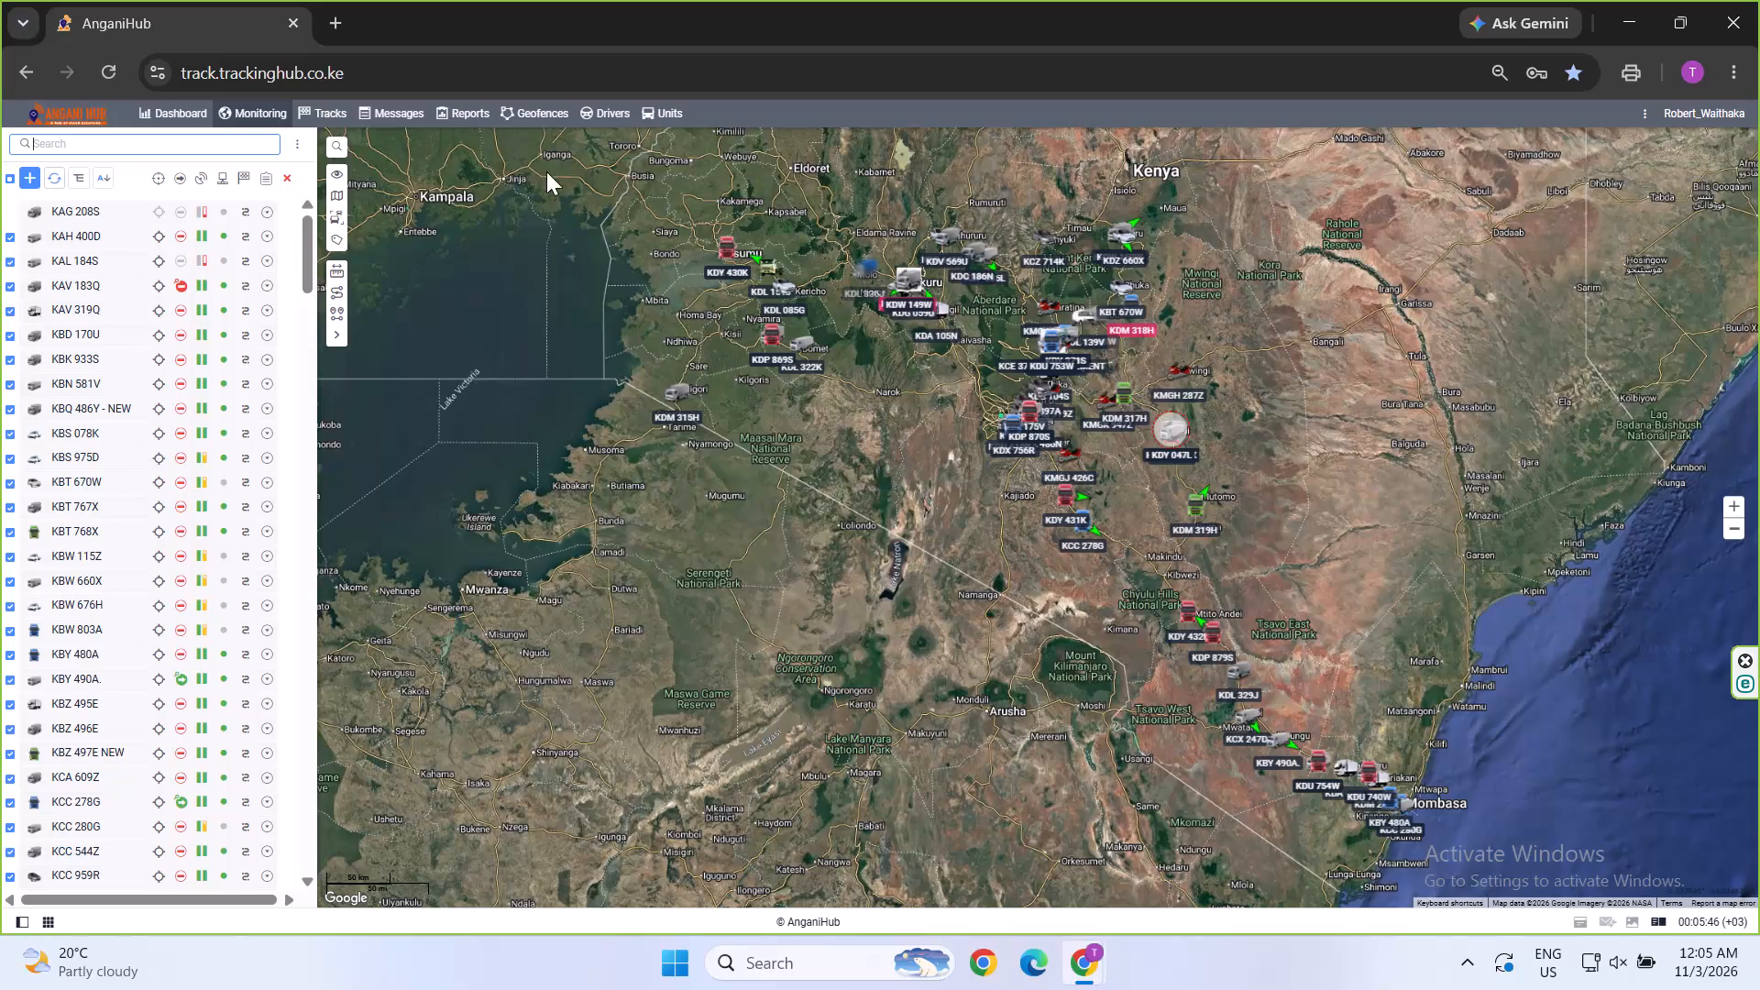
Go to the Reports section and choose the [Sales] unit group as the report object.
left_click(474, 115)
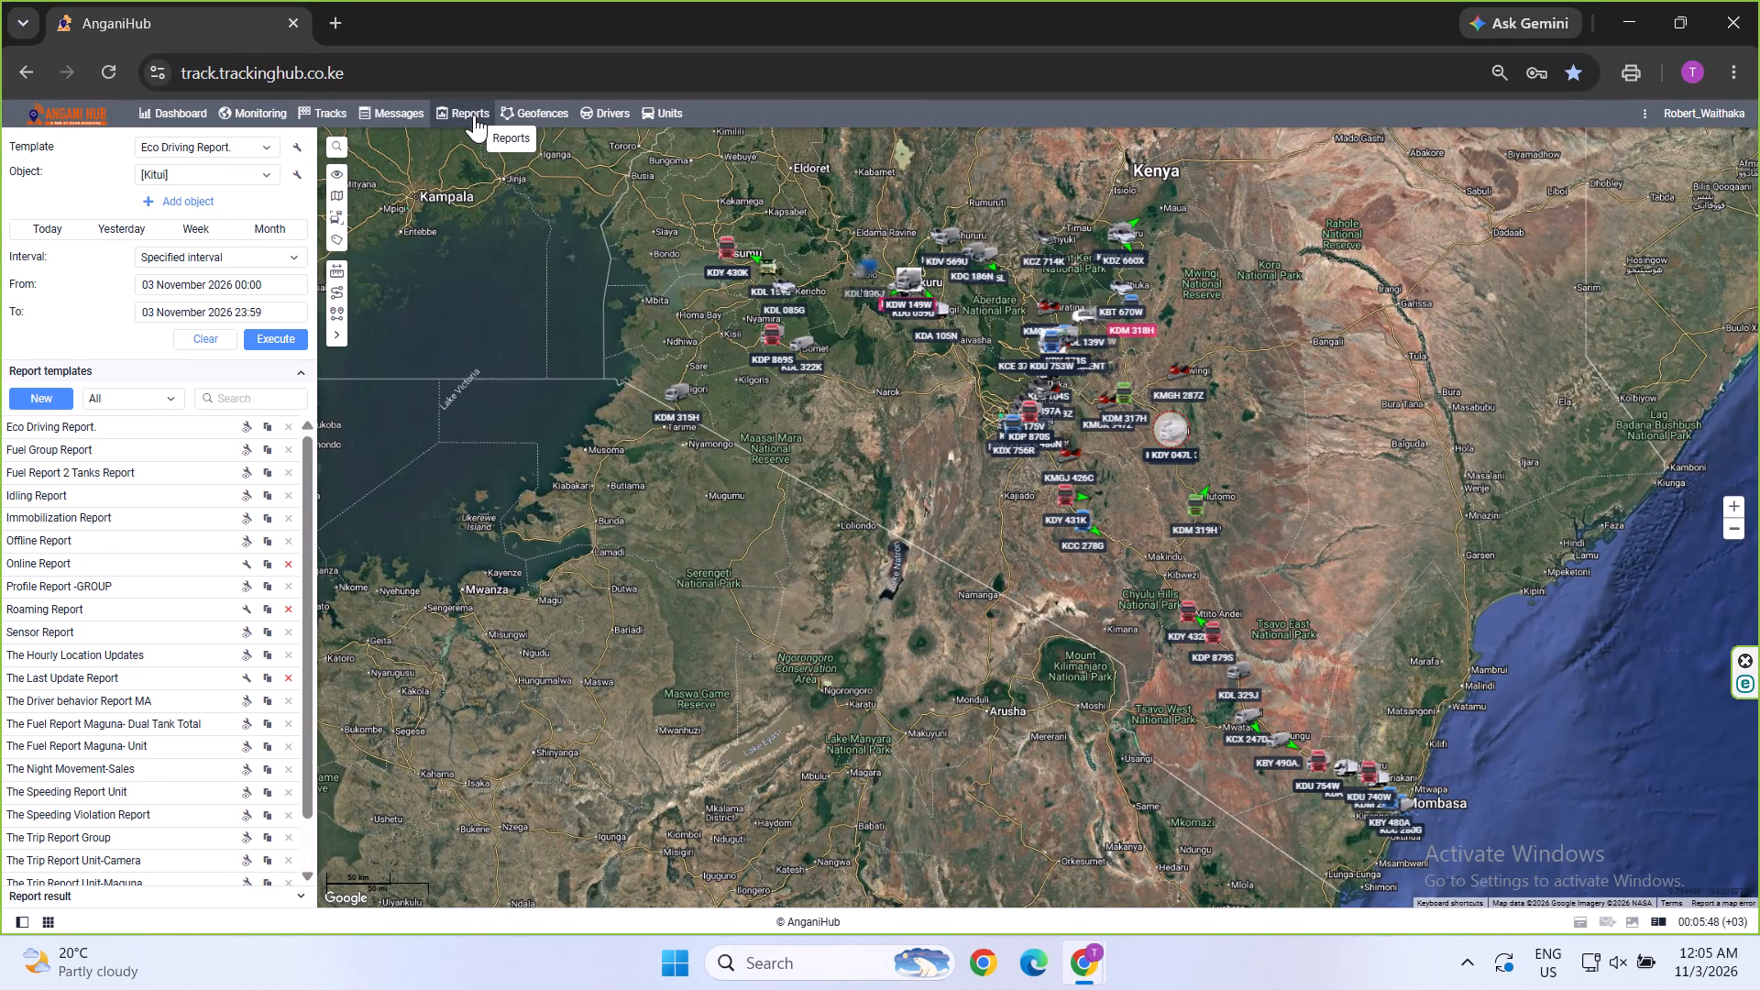
left_click(236, 173)
scroll(200, 352, "down", 1)
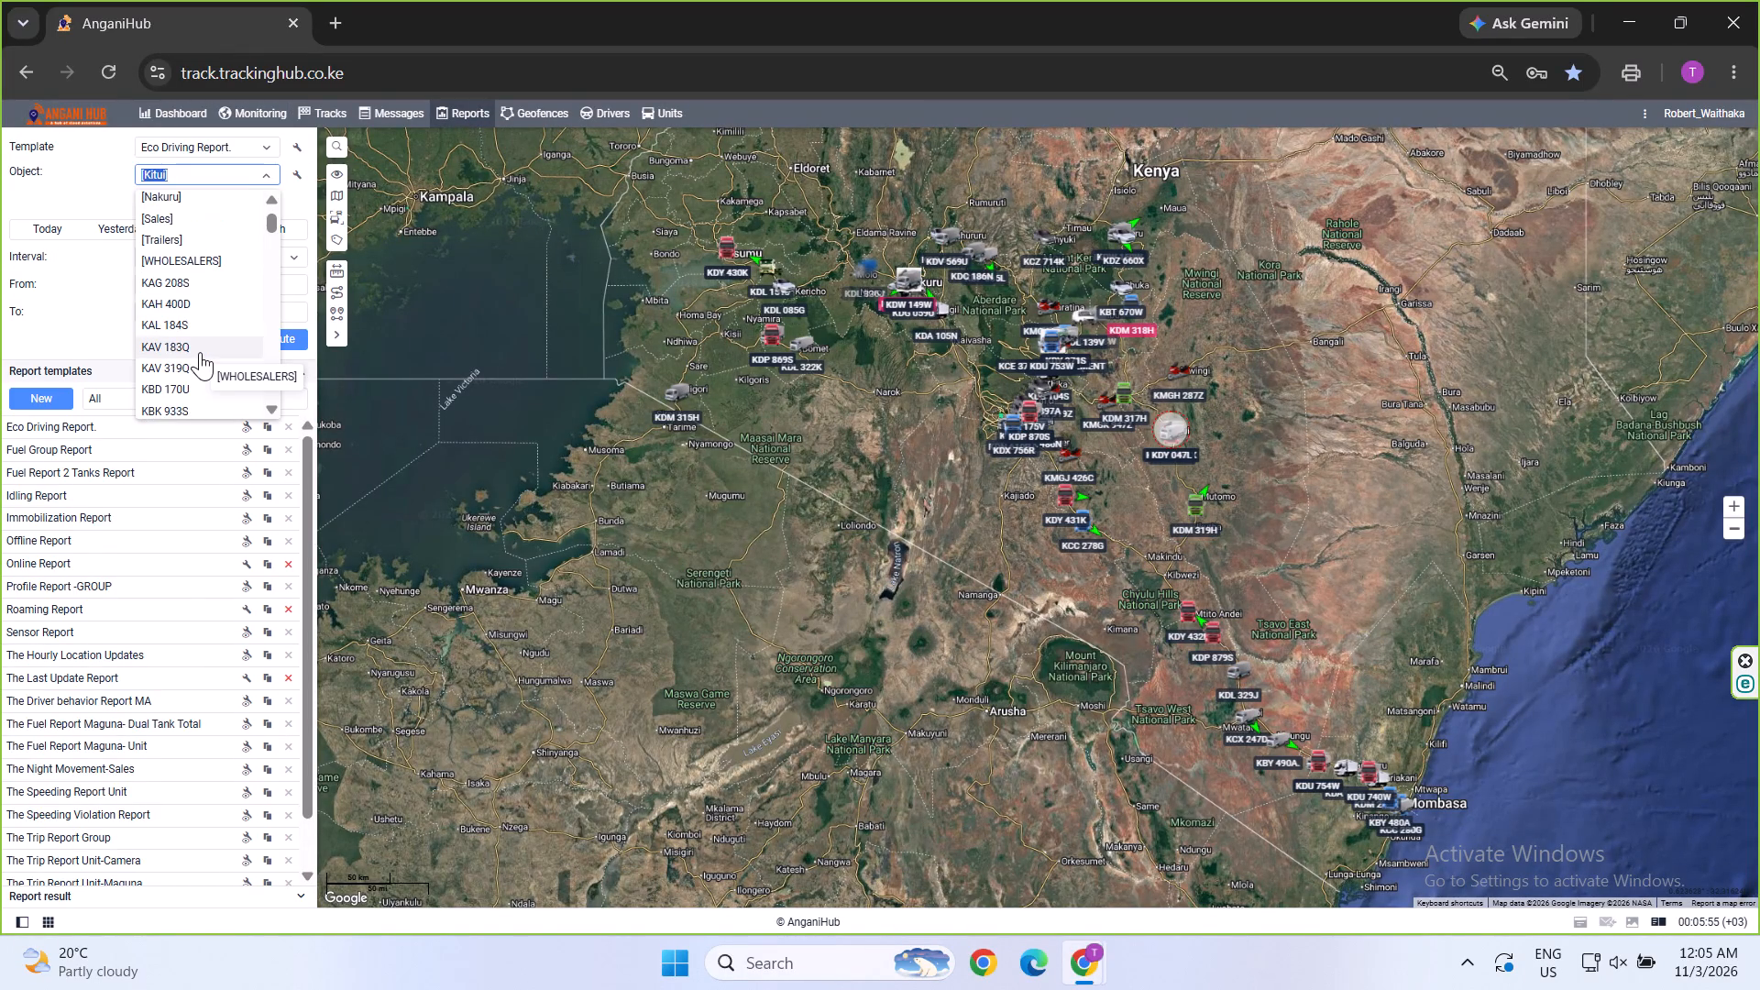
scroll(200, 352, "down", 1)
scroll(200, 352, "up", 2)
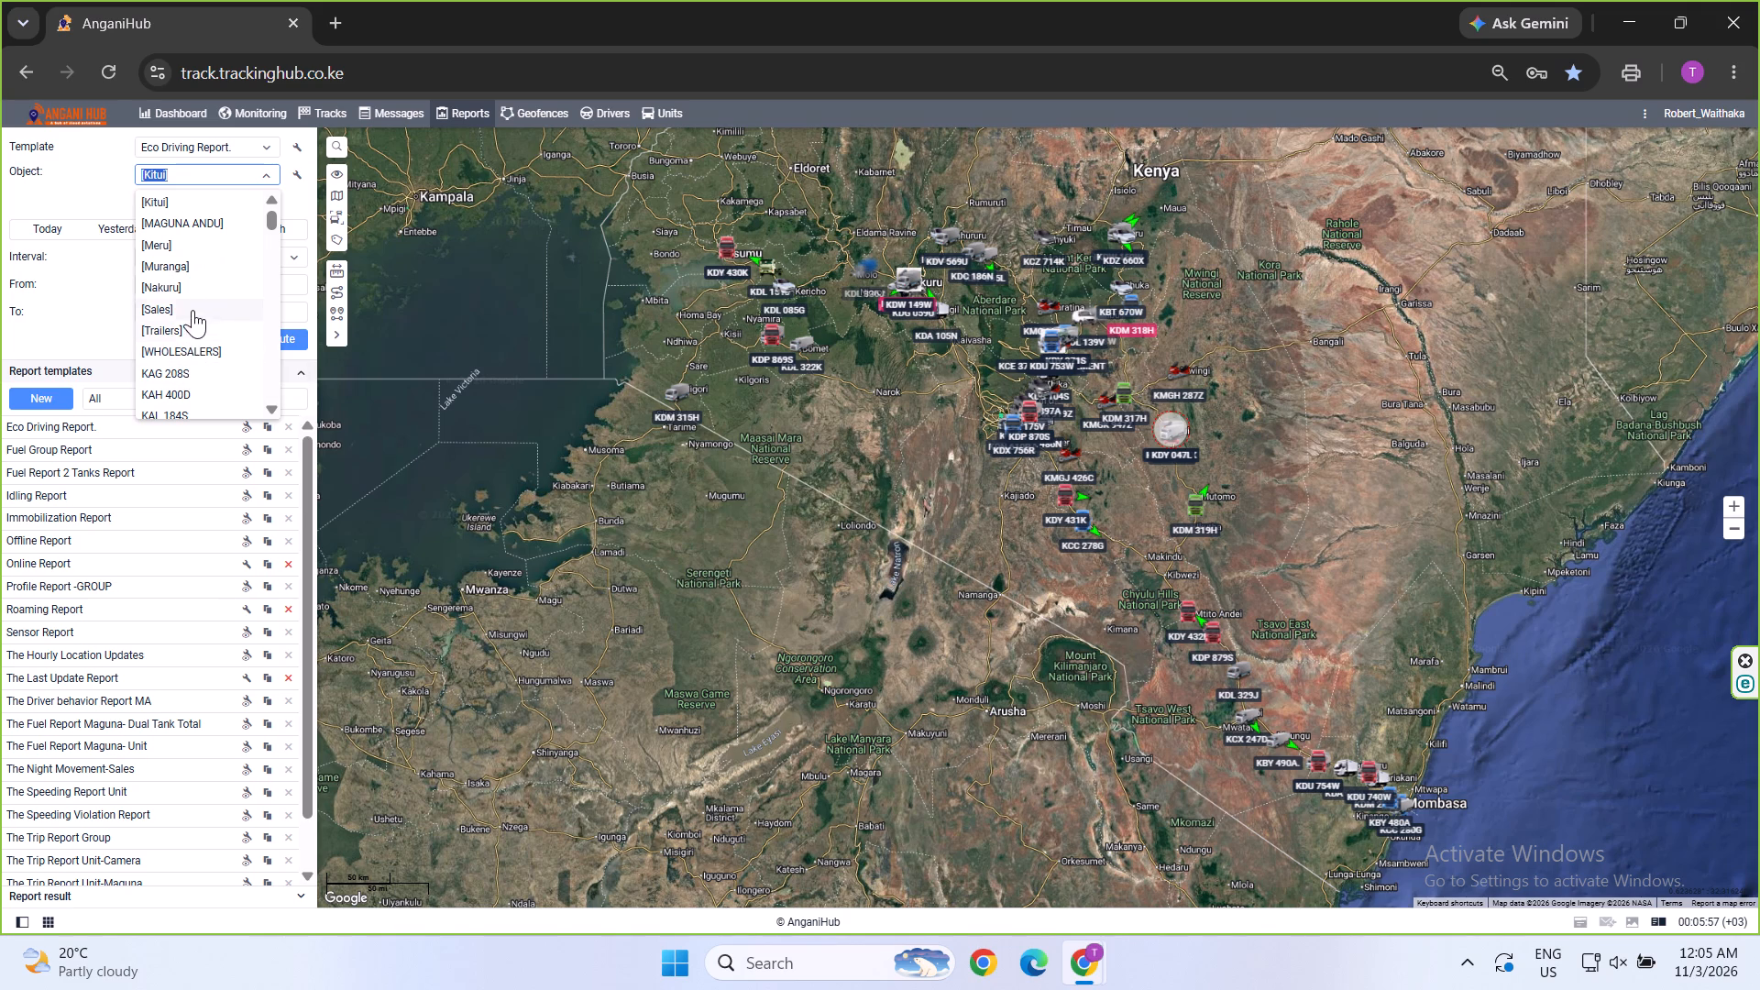
left_click(194, 304)
Search the report templates for "nigh" and select The Night Movement-Sales.
left_click(238, 155)
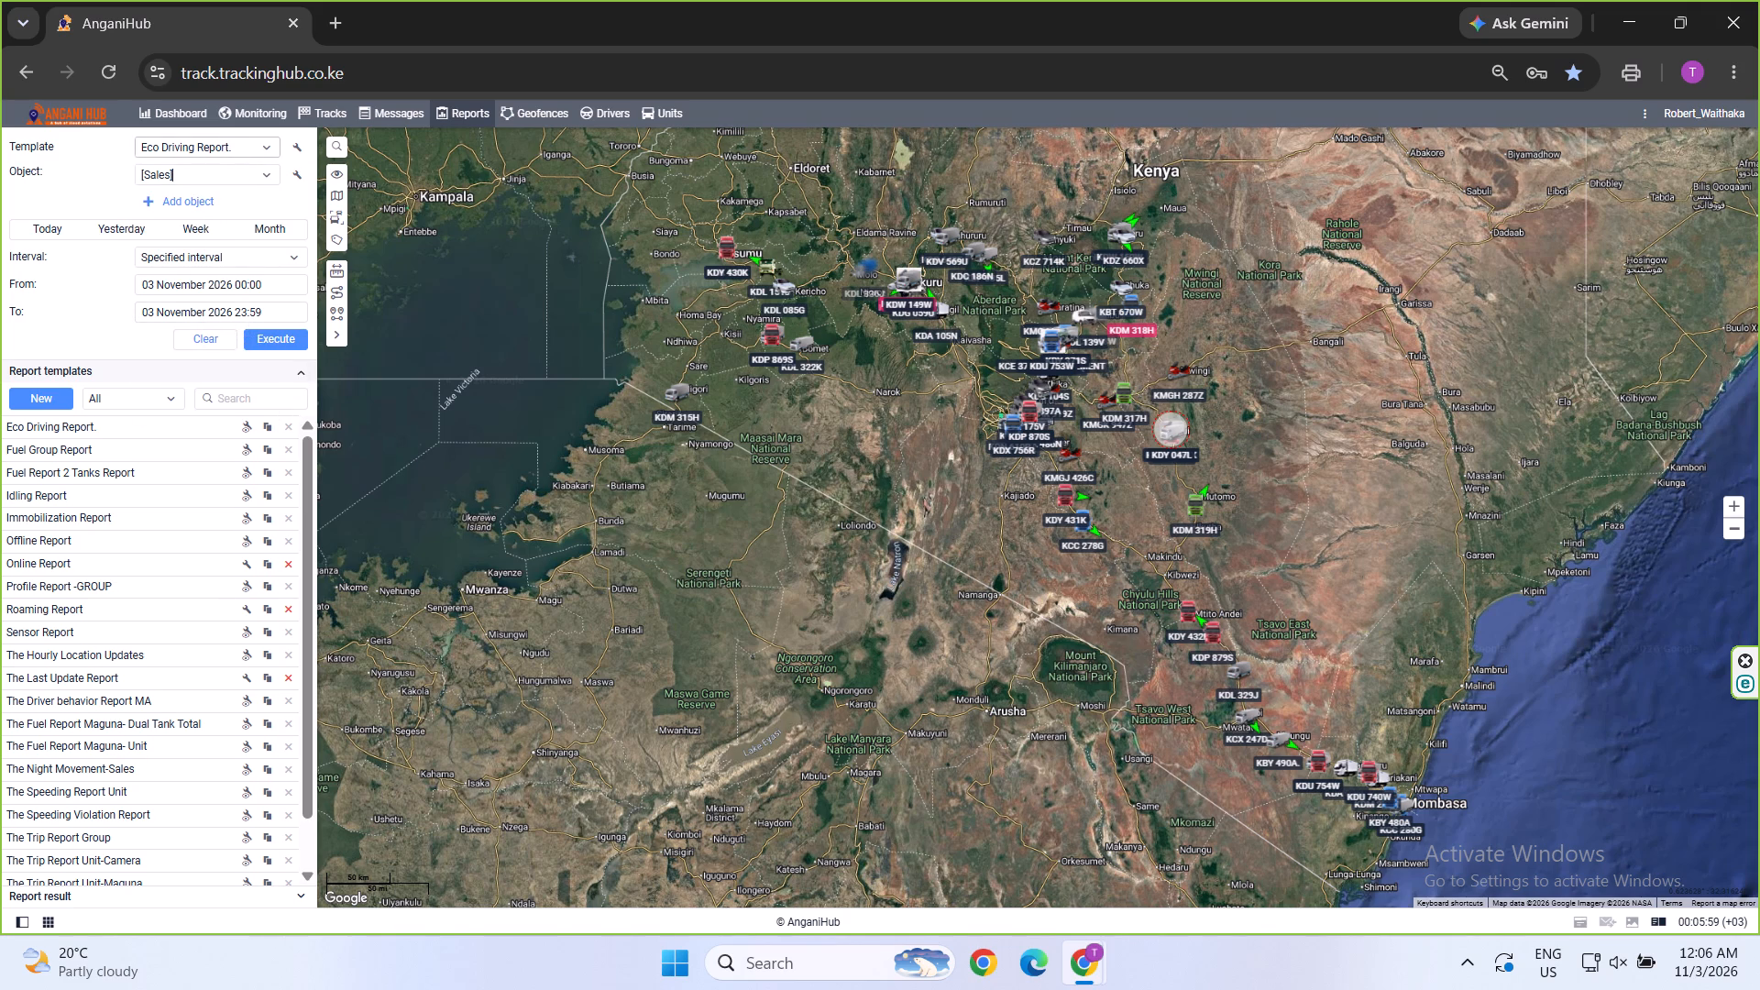
left_click(266, 399)
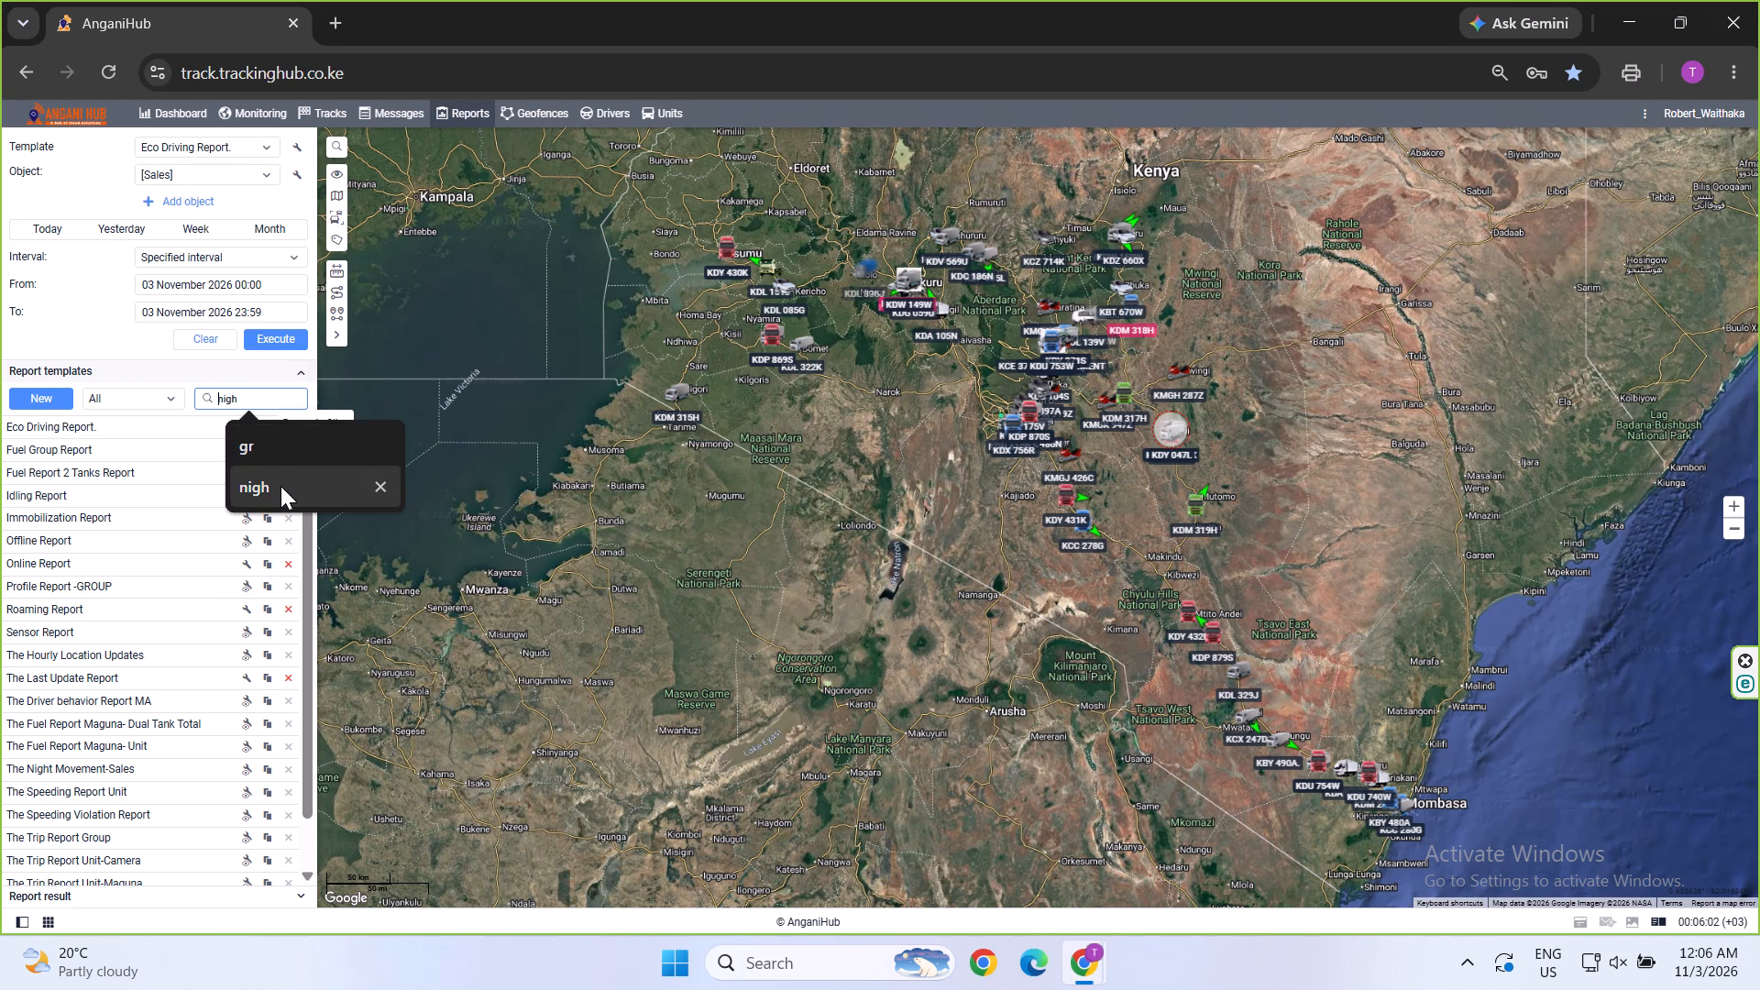
left_click(280, 486)
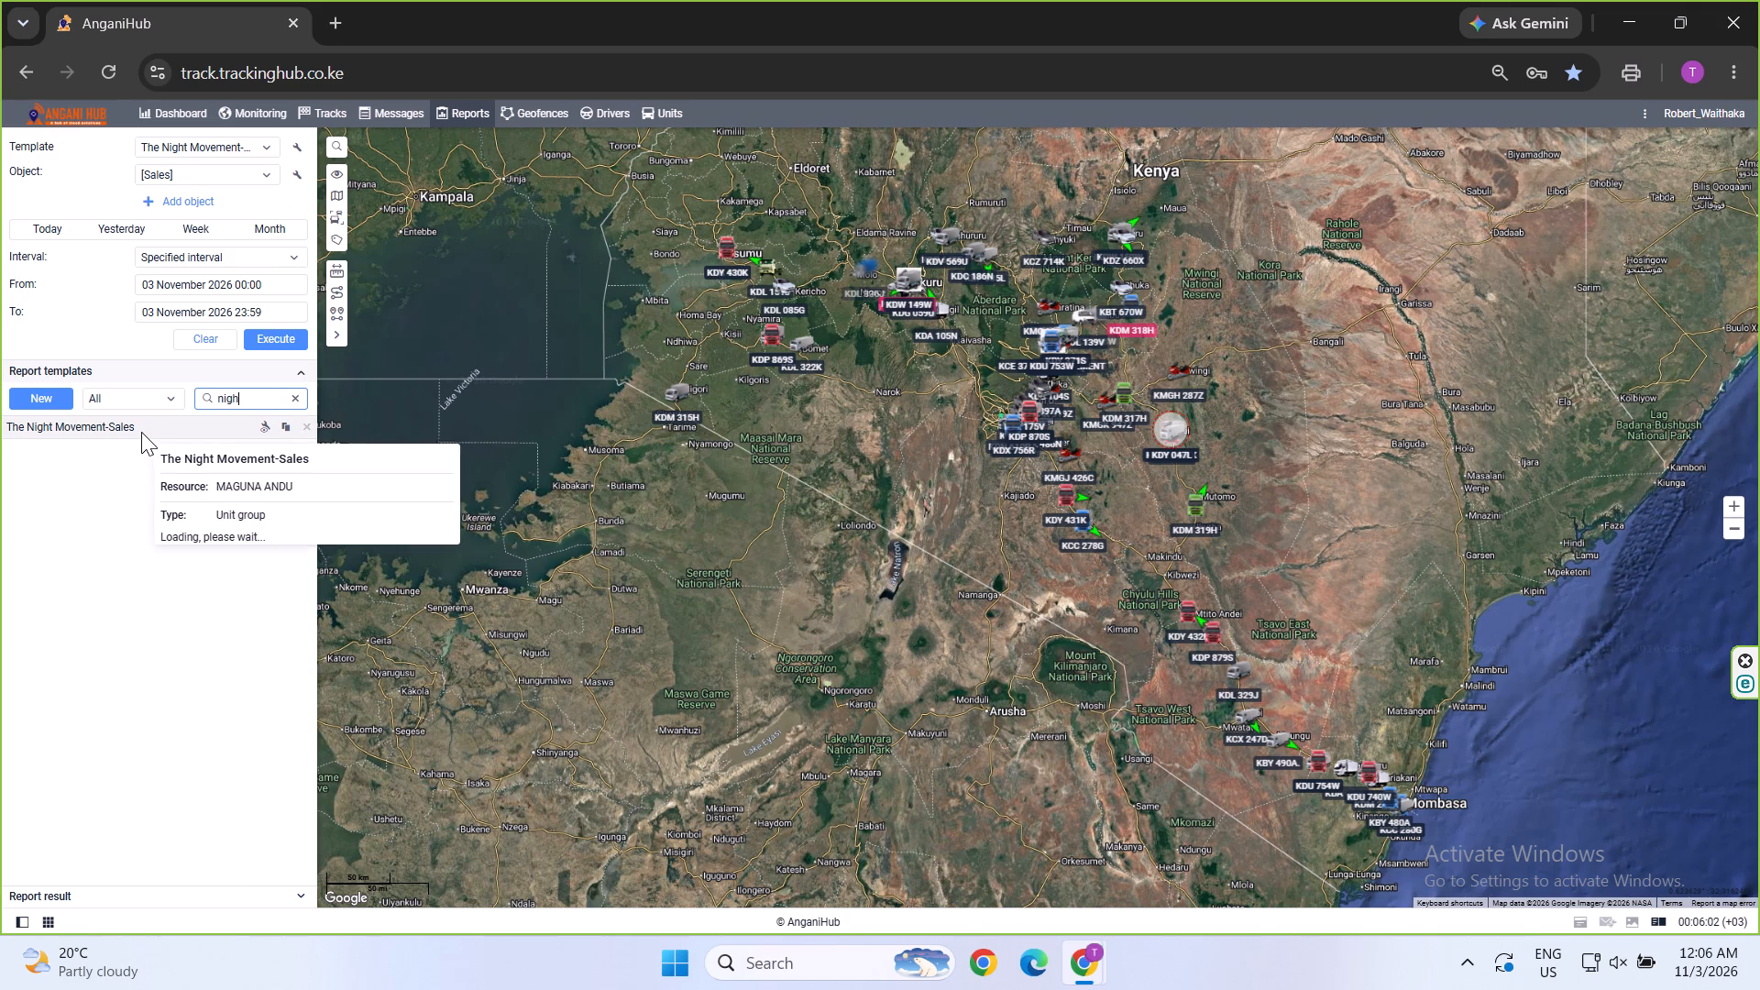
left_click(141, 432)
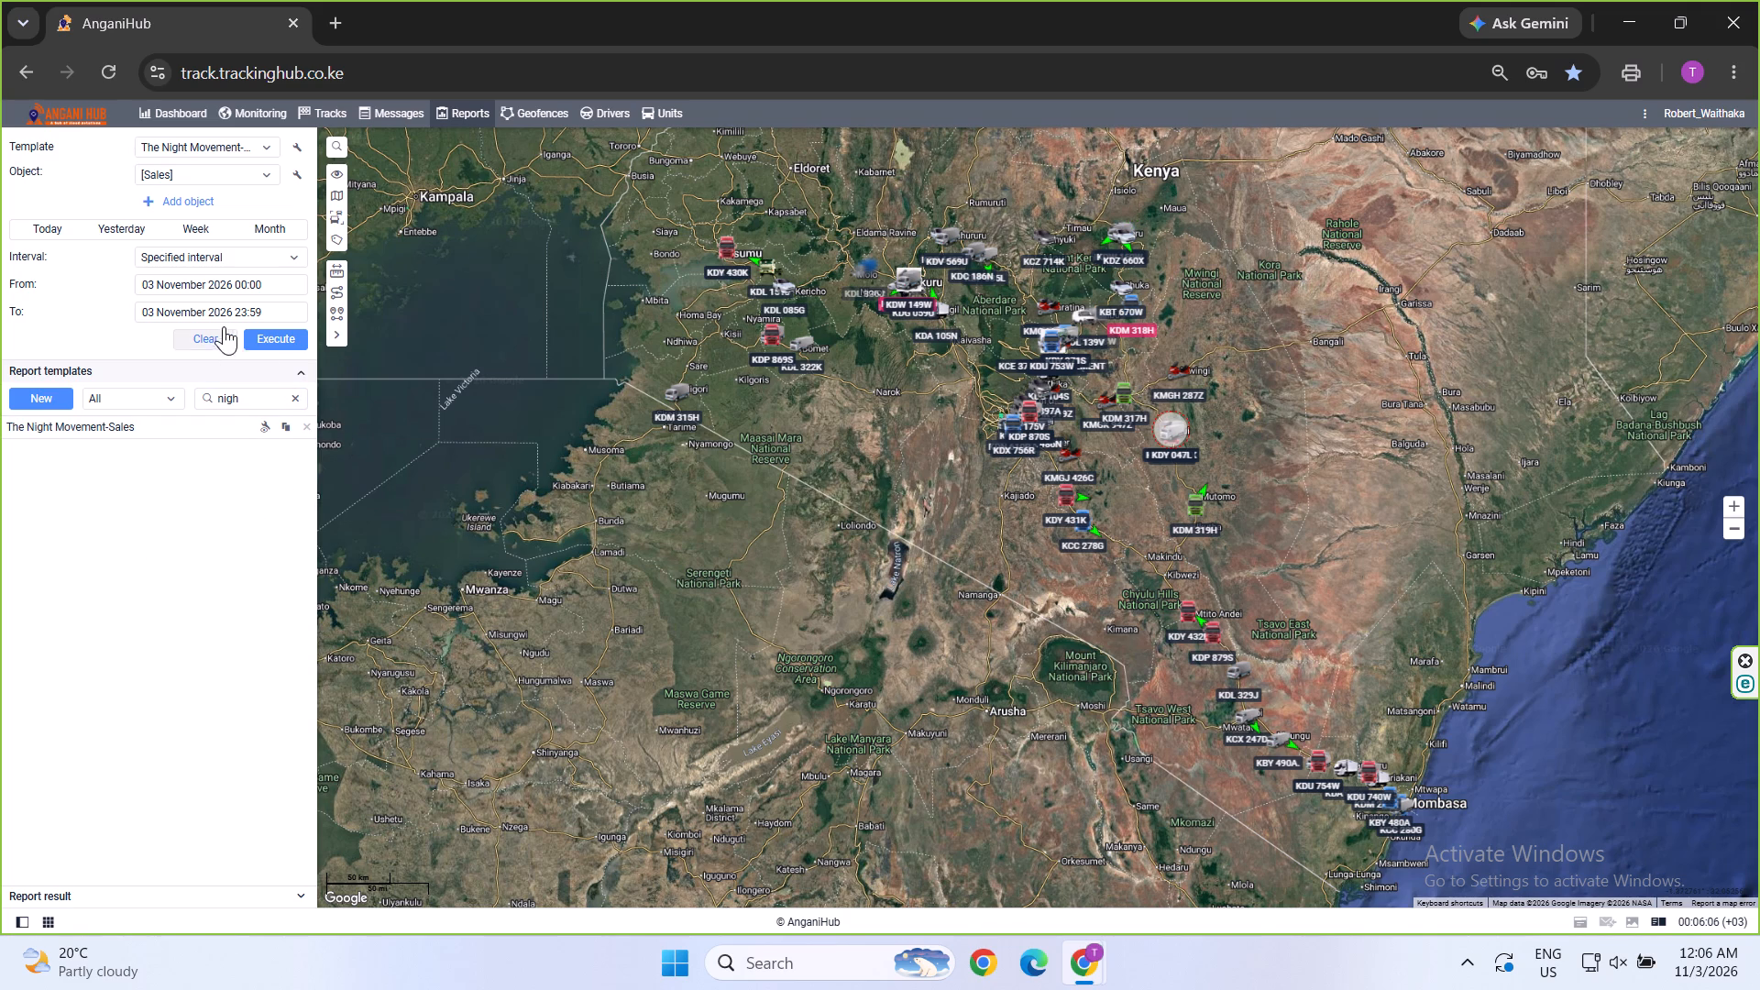
Set the start of the report interval to 02 November 2026 20:00.
left_click(209, 286)
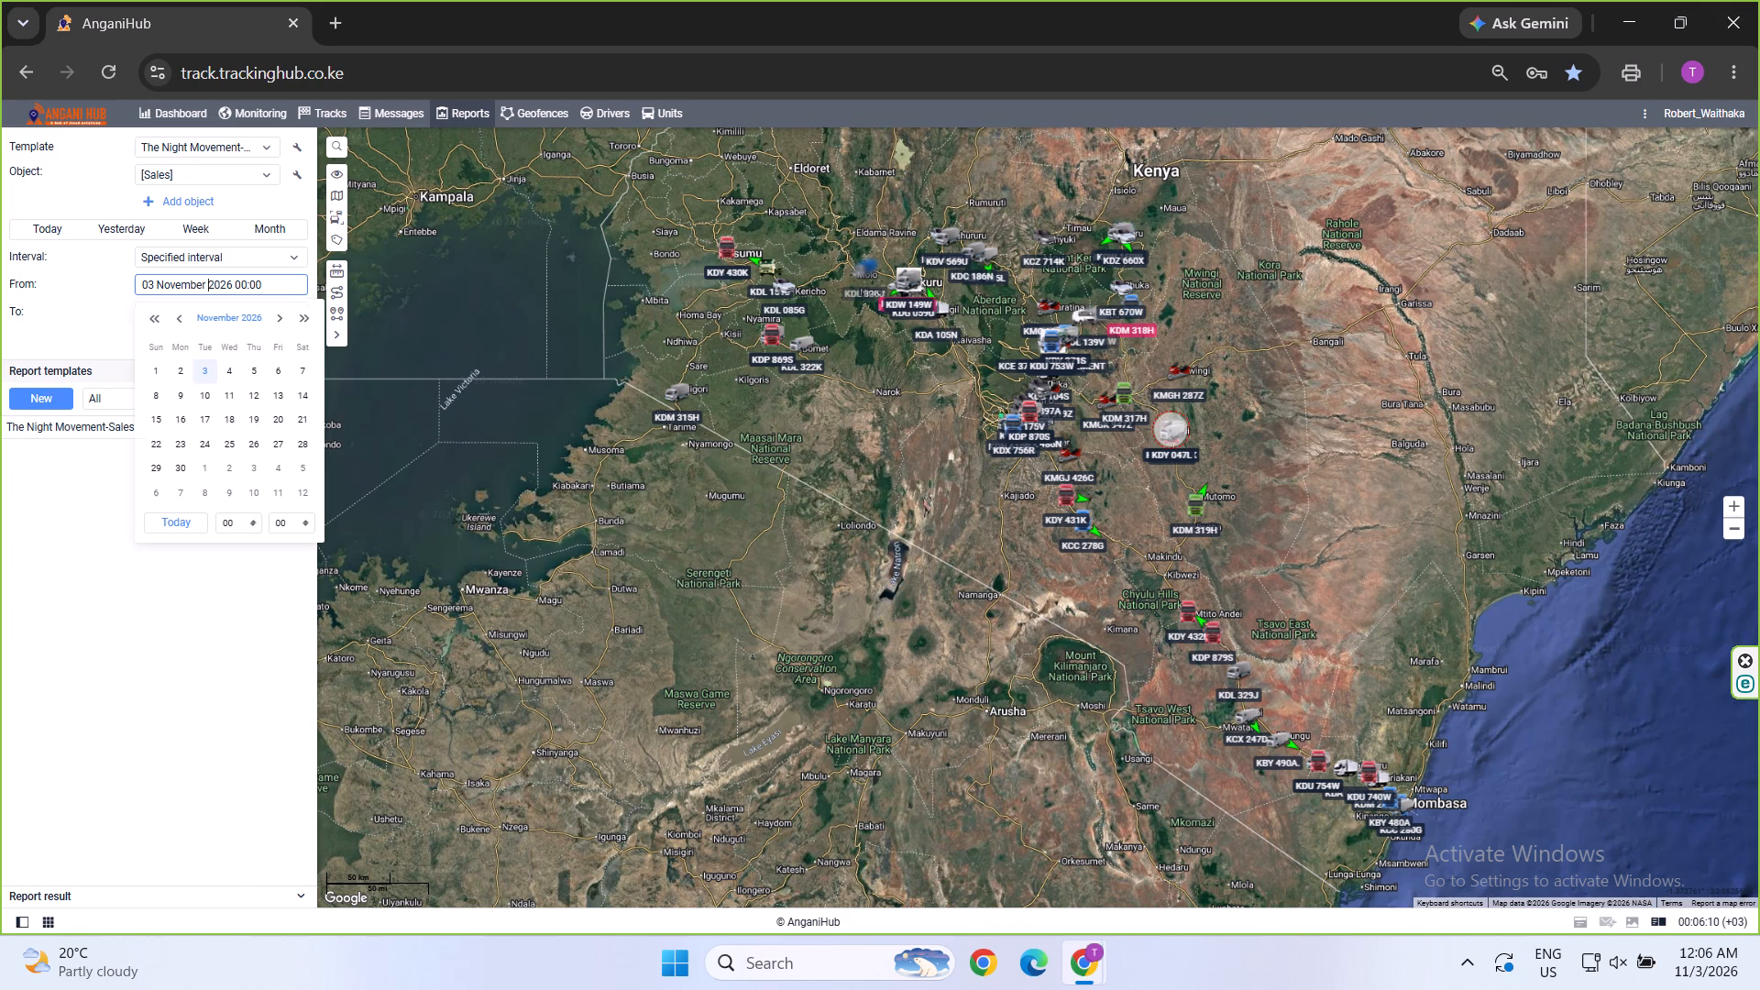
left_click(188, 371)
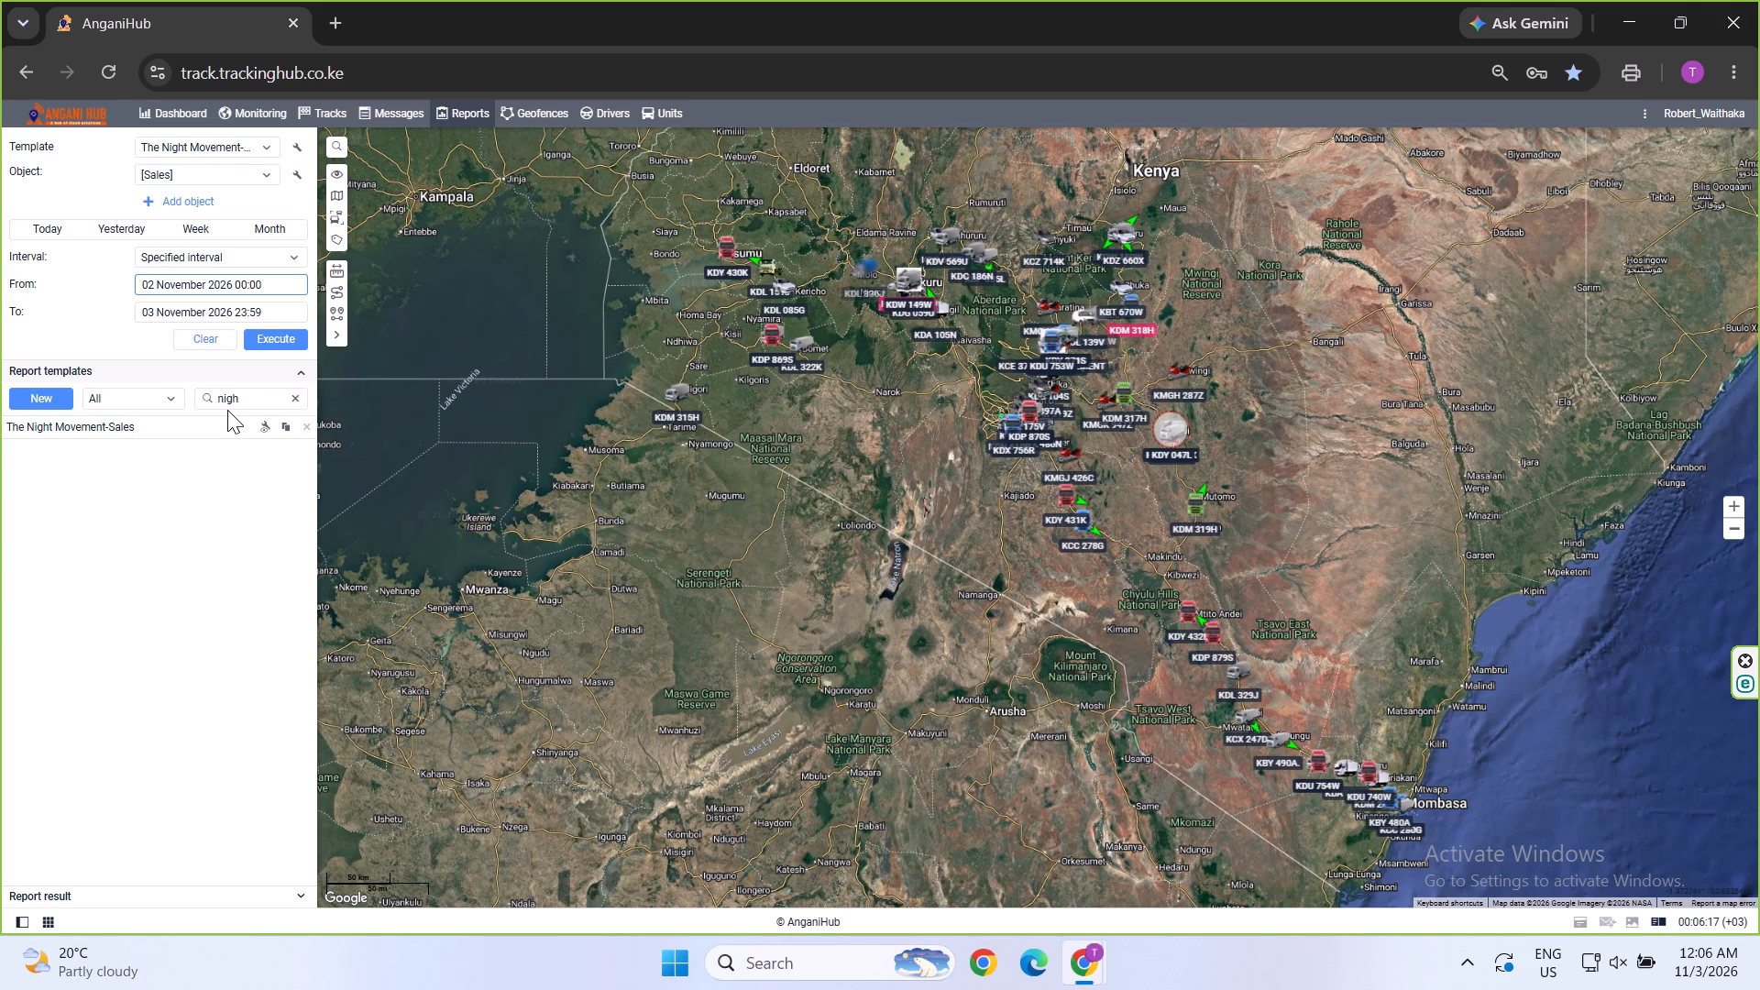
key("Left")
key("Left")
key("Left")
key("Left")
key("BackSpace")
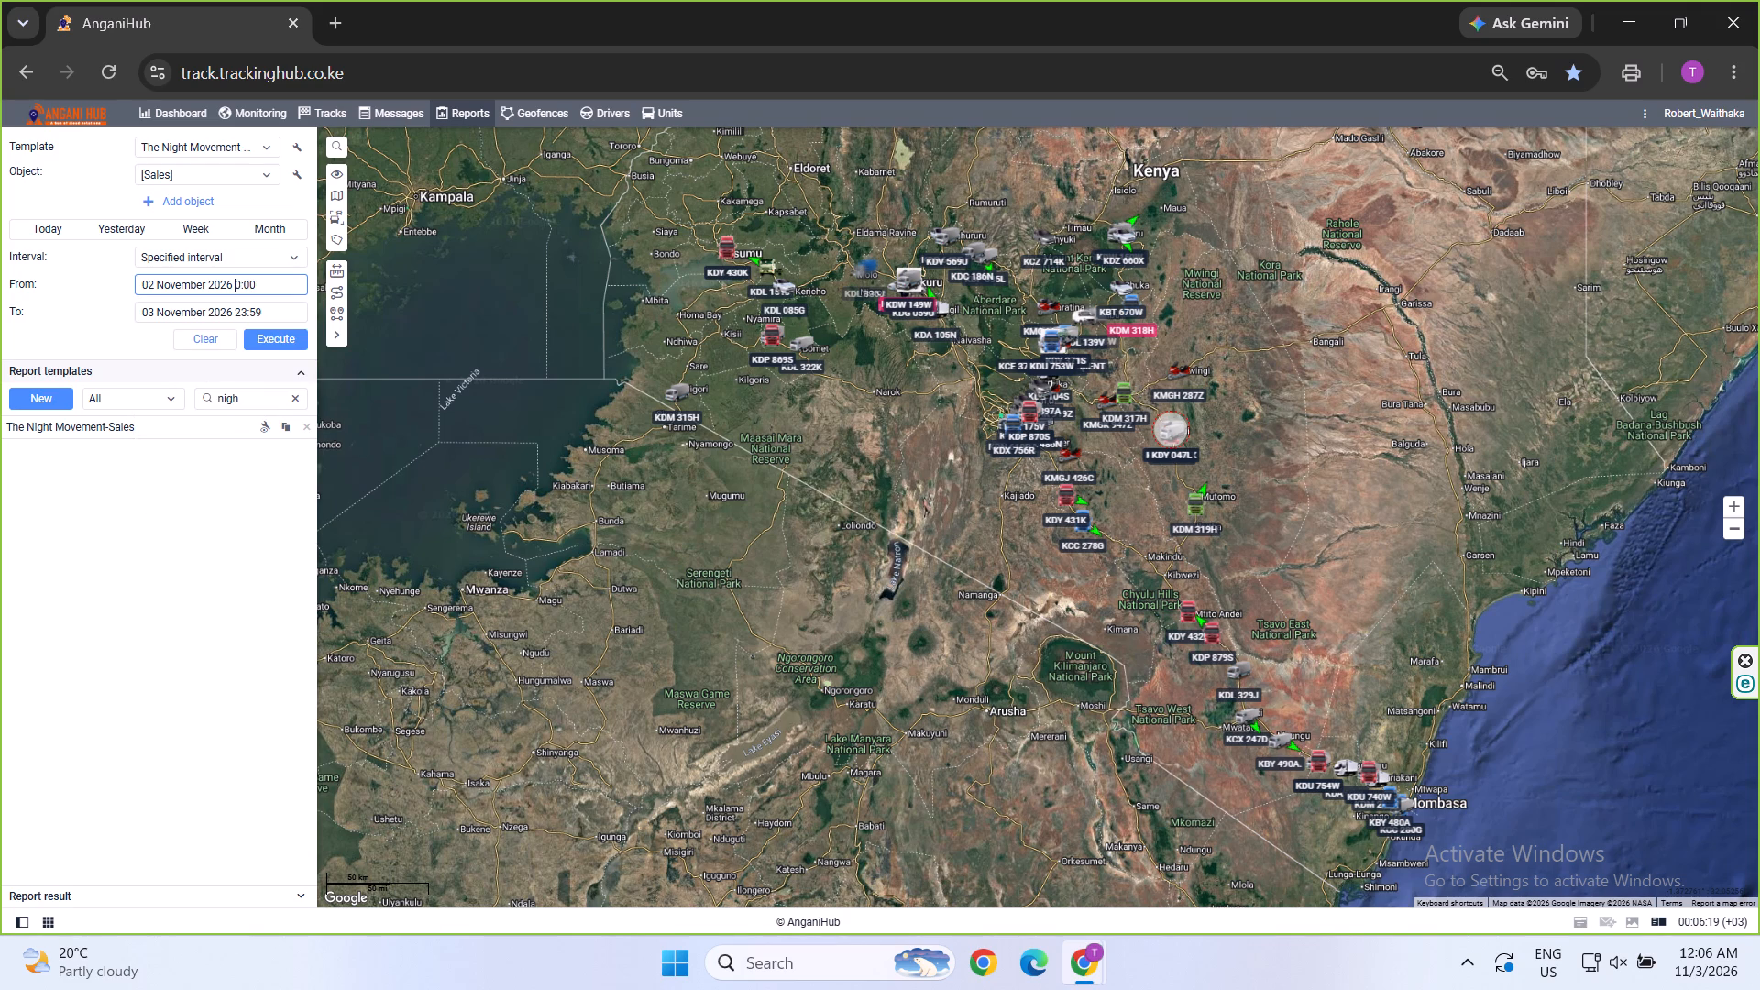
key("9")
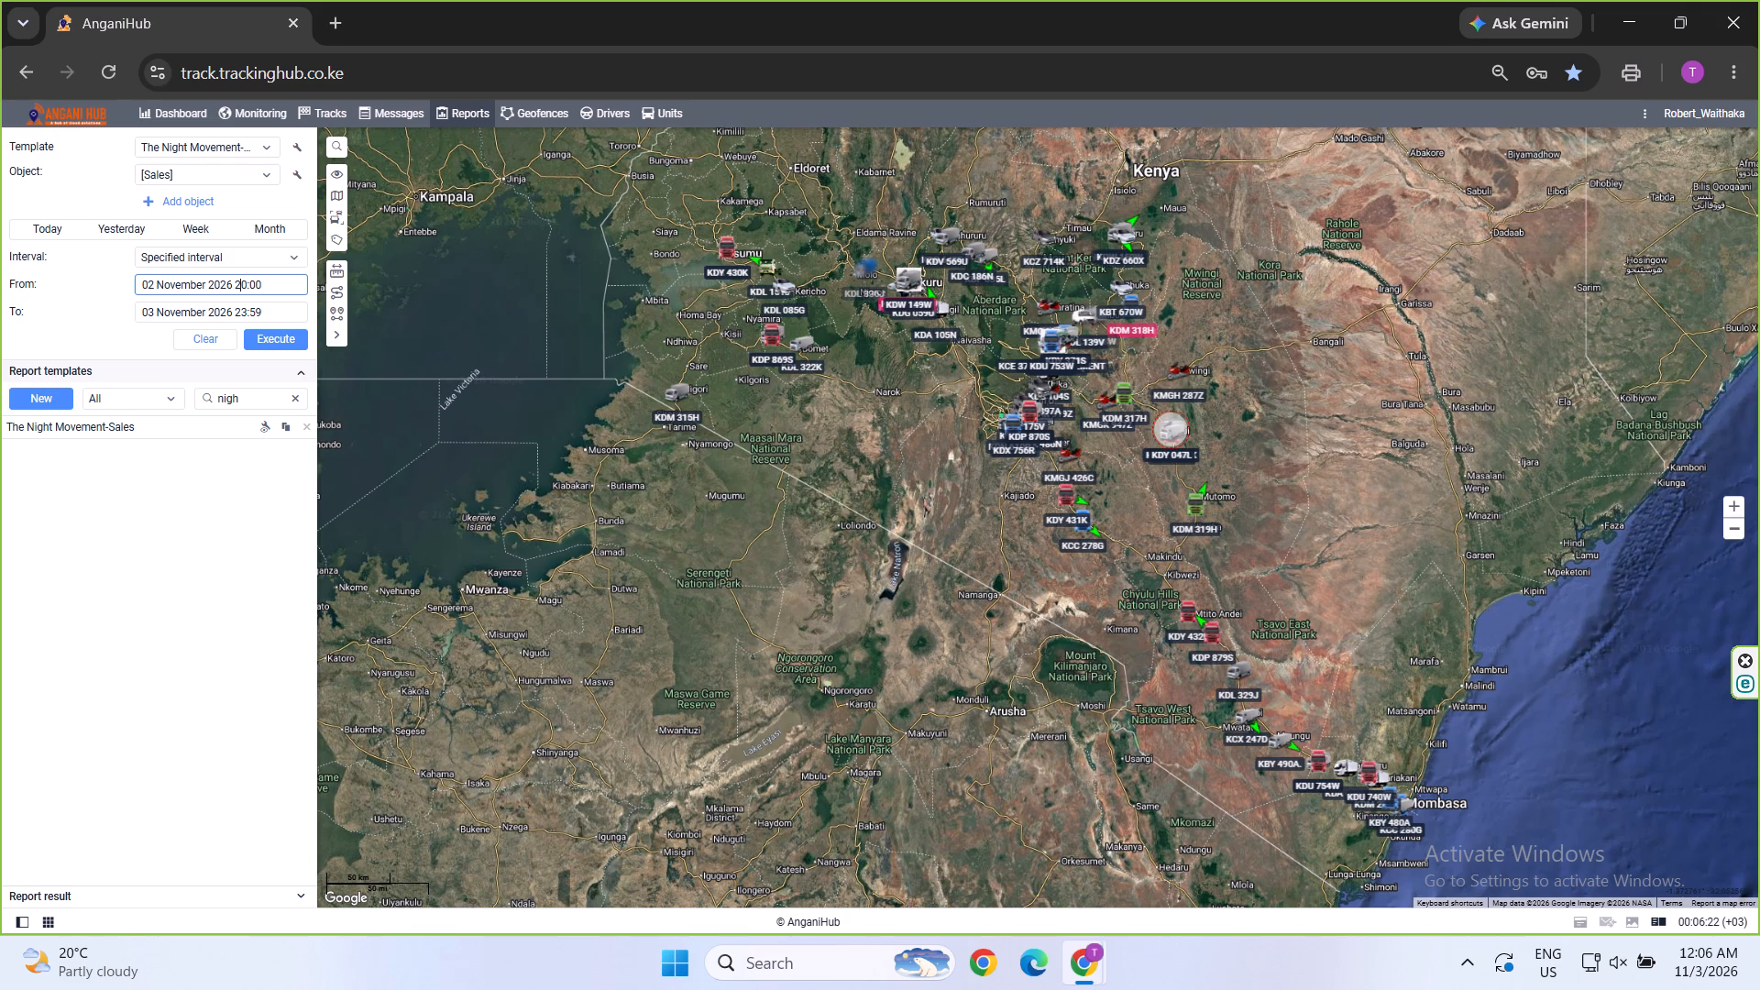
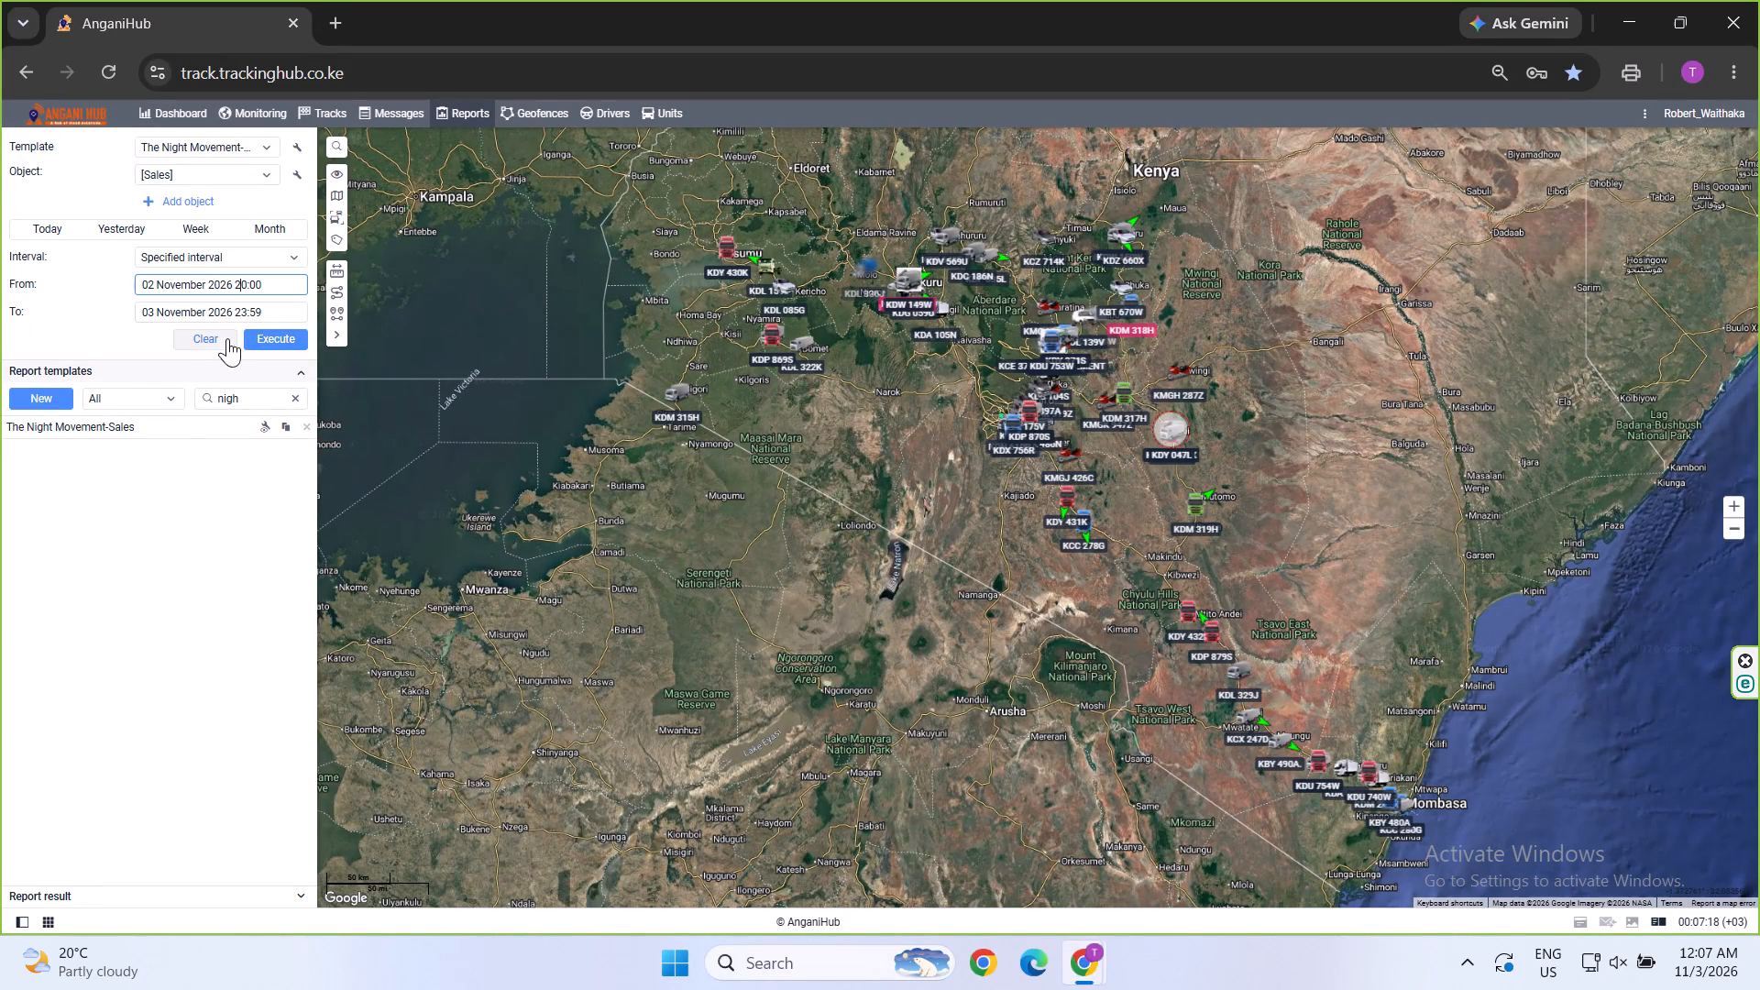
Execute the night movement report for the [Sales] group over the specified interval.
left_click(278, 343)
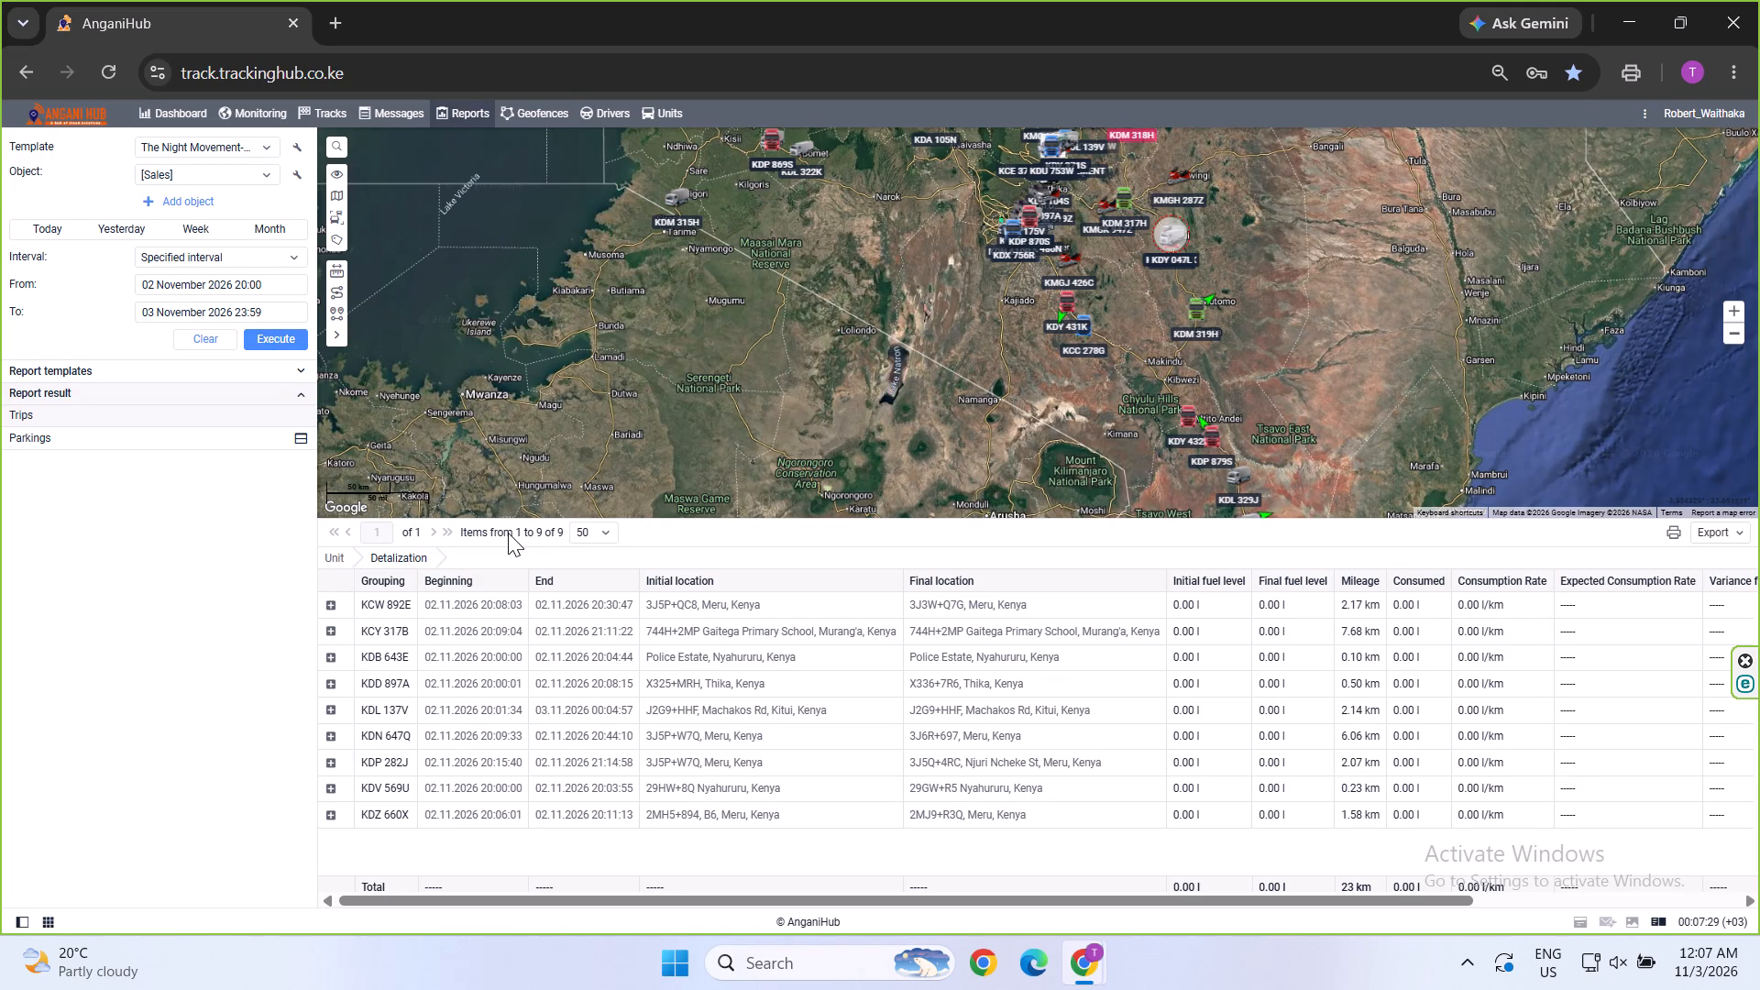
Capture a rectangular screenshot of the Trips results table, covering the Grouping through Mileage columns and all vehicle rows, without the Total row.
key("Print")
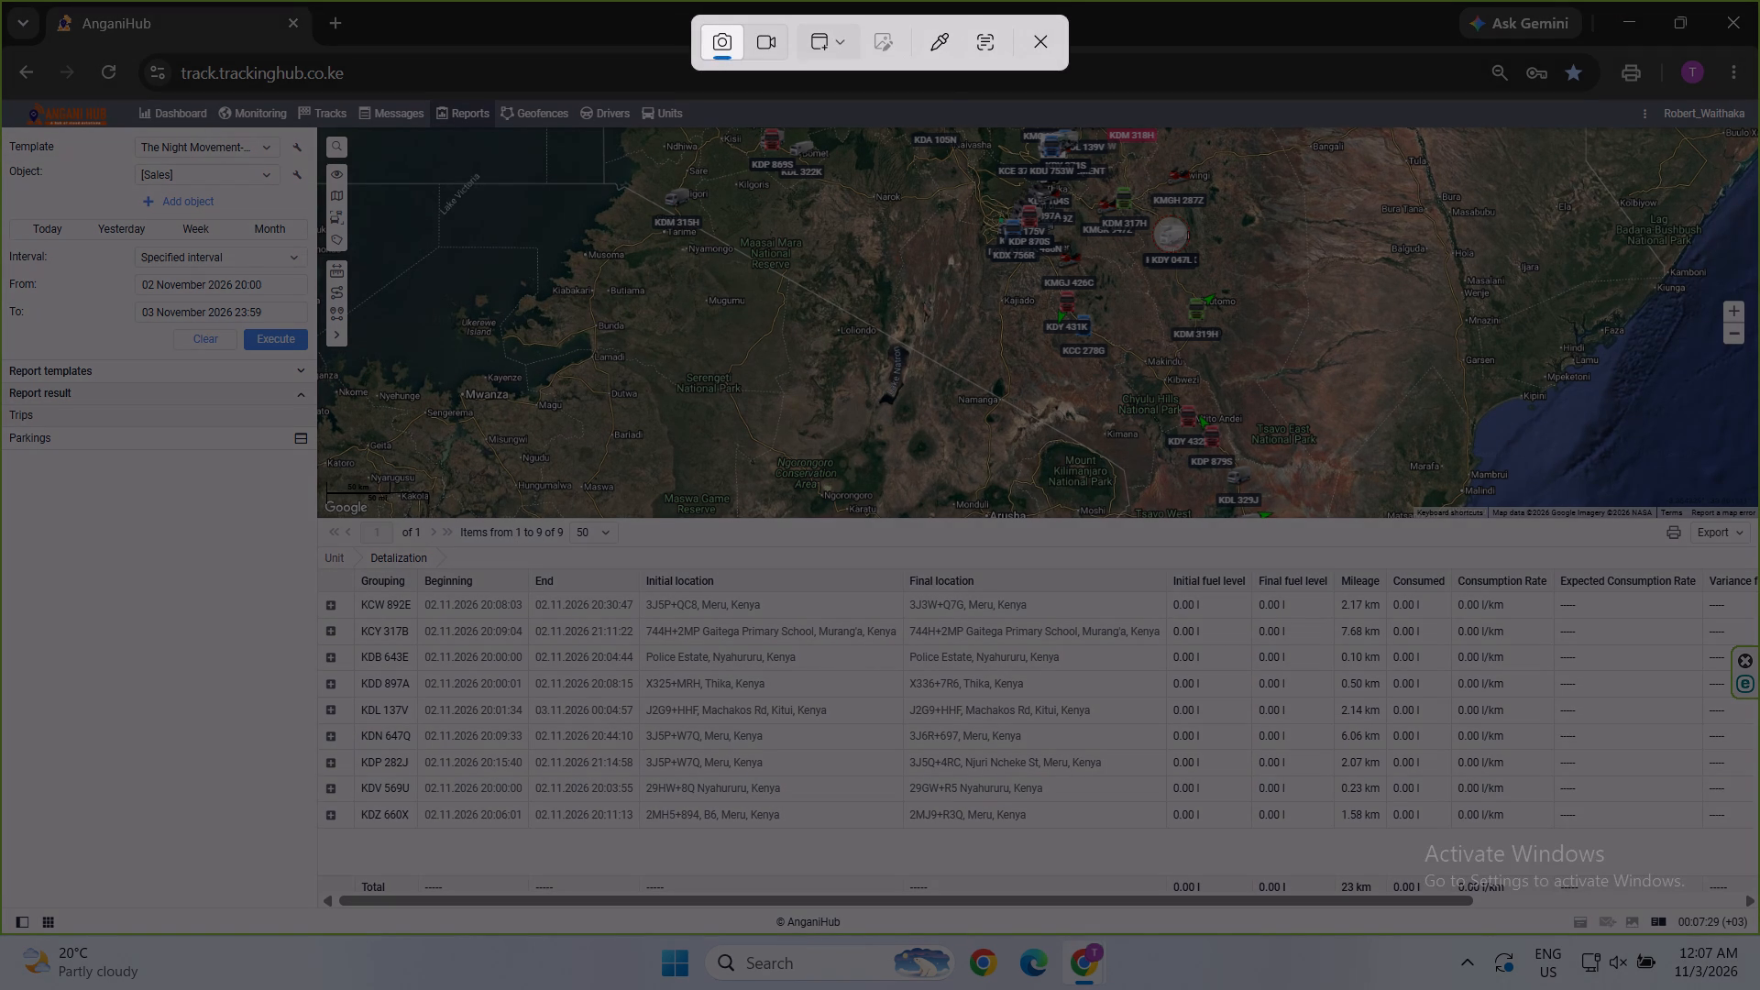
left_click(839, 39)
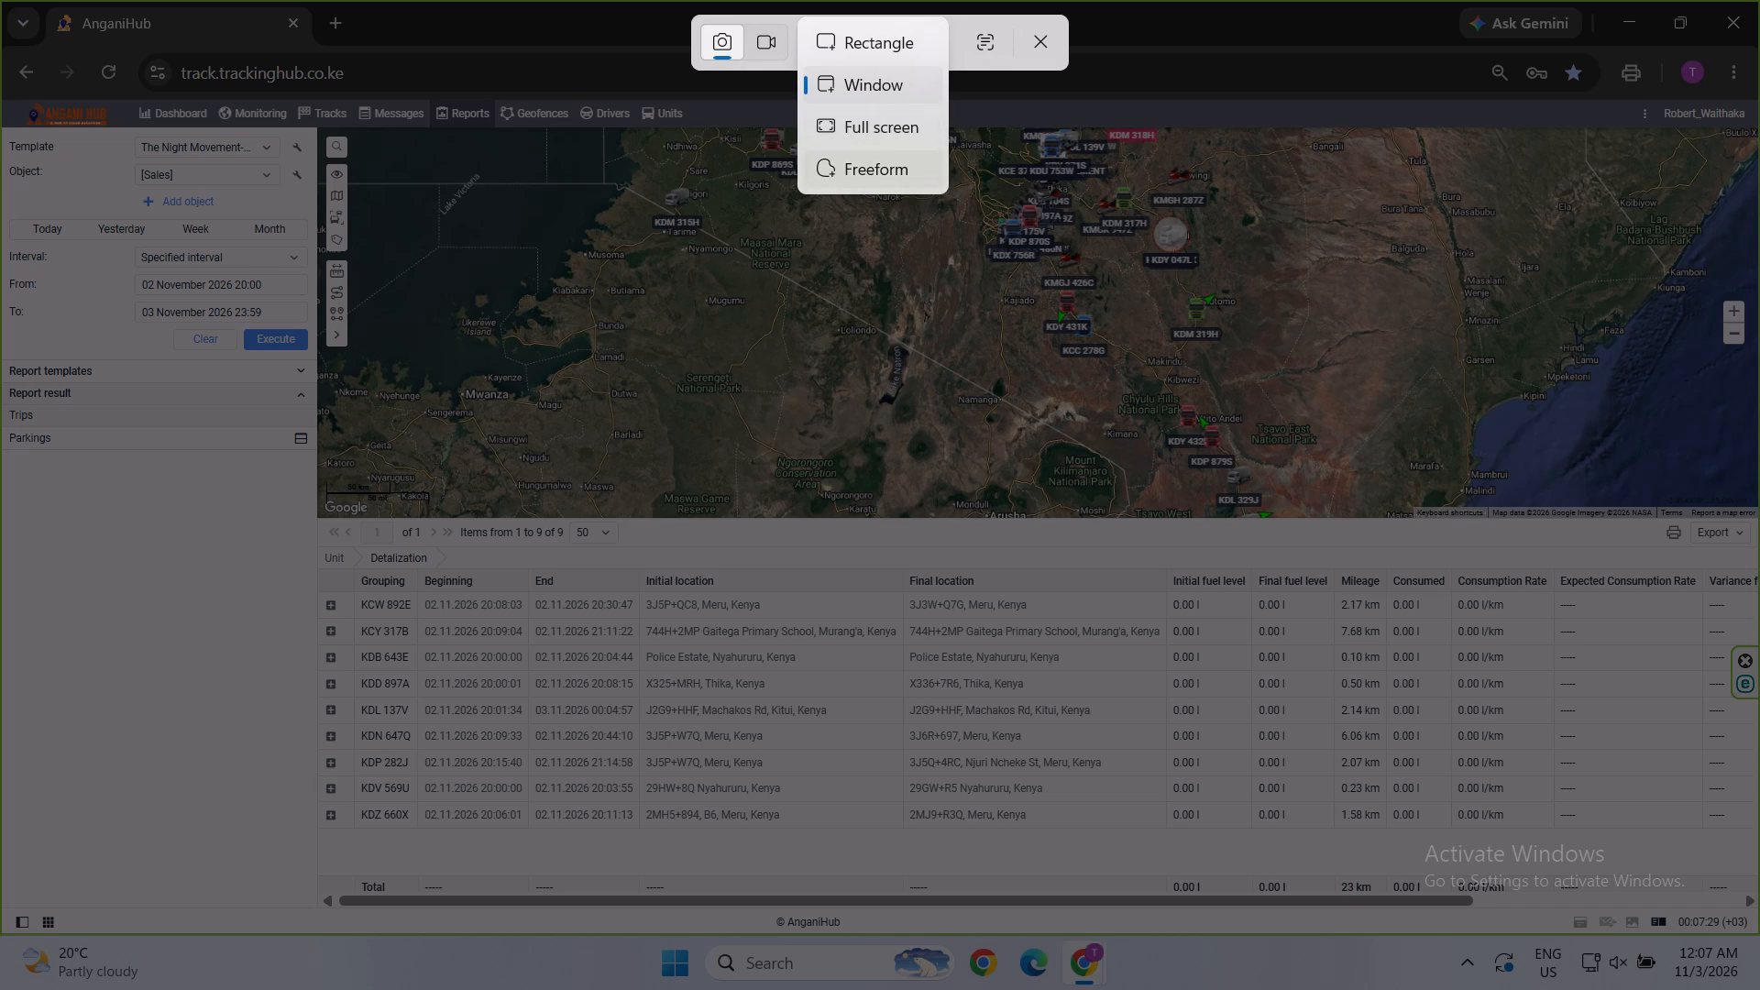
left_click(882, 39)
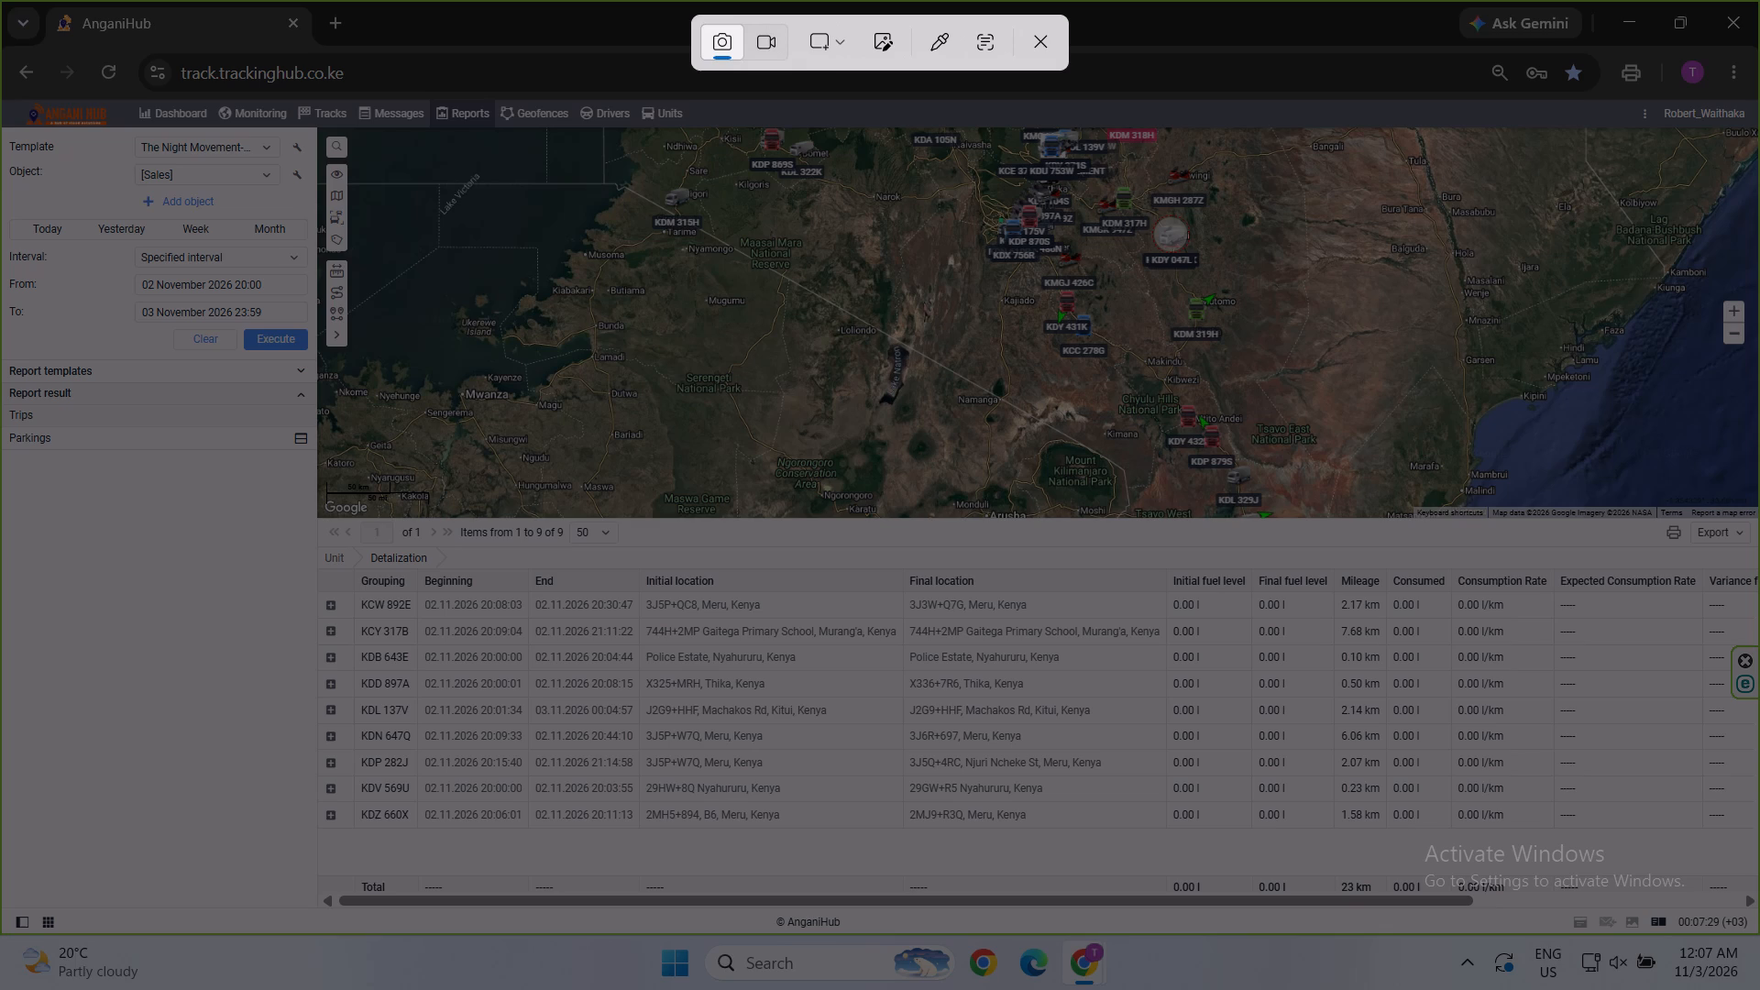
left_click_drag(359, 564, 962, 731)
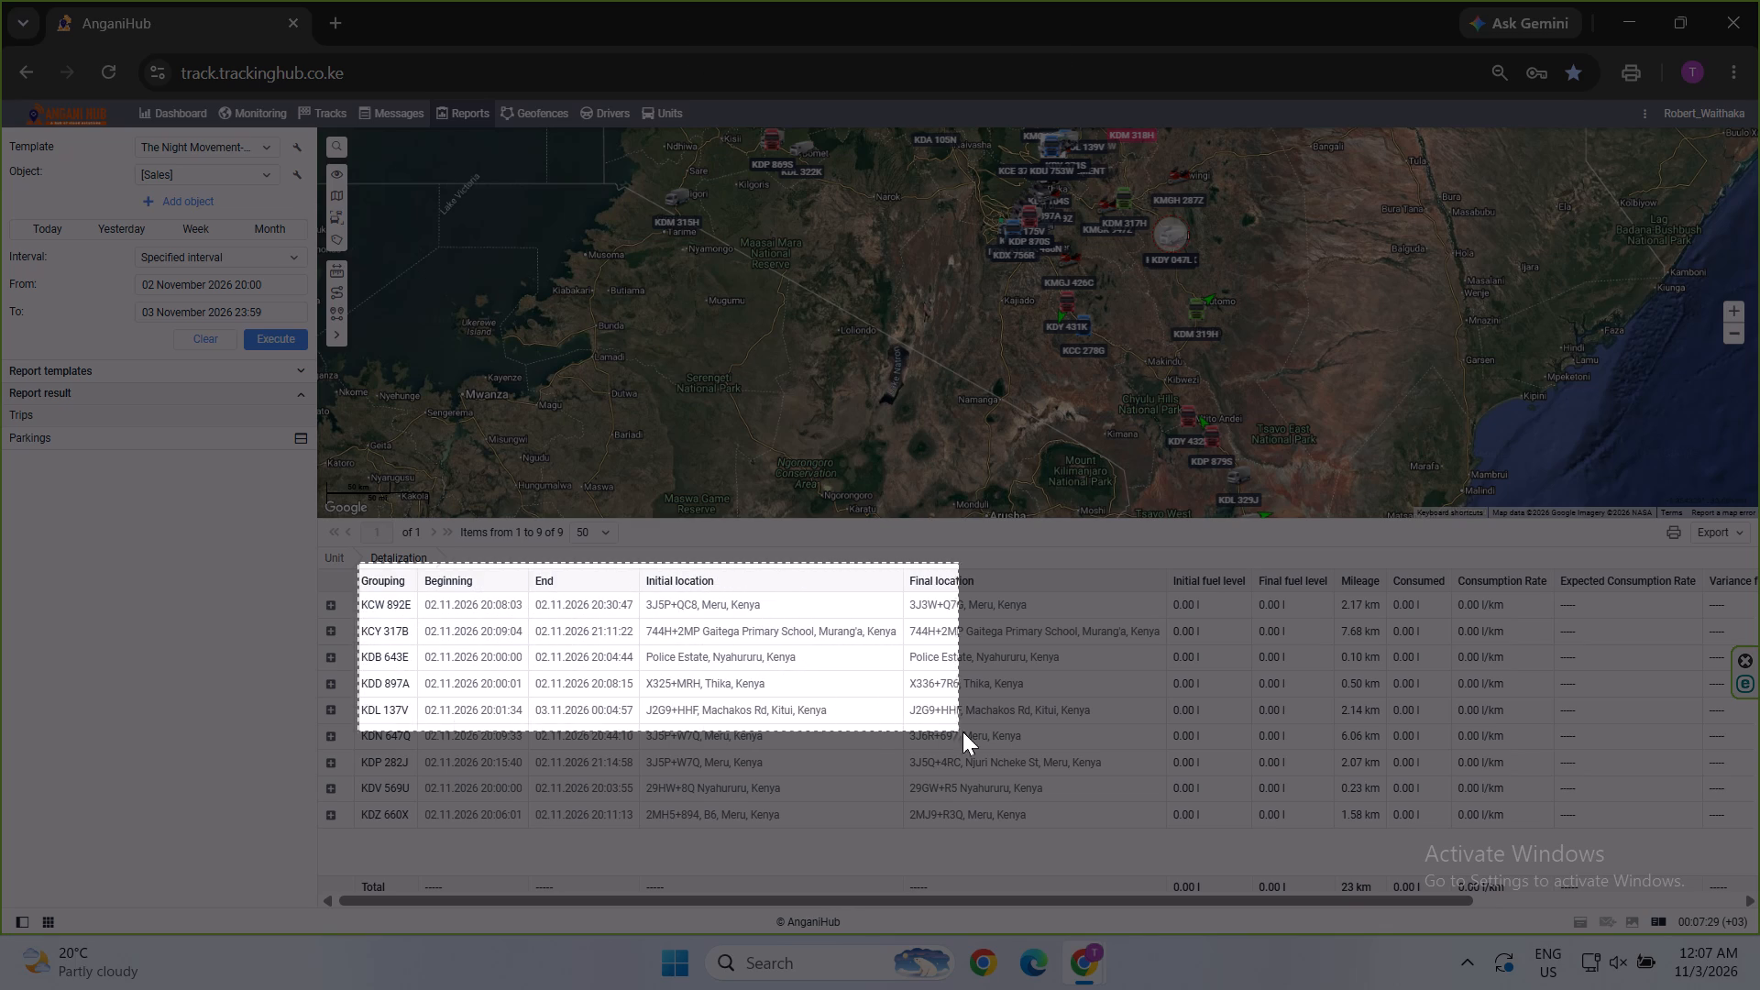
left_click_drag(962, 731, 1253, 743)
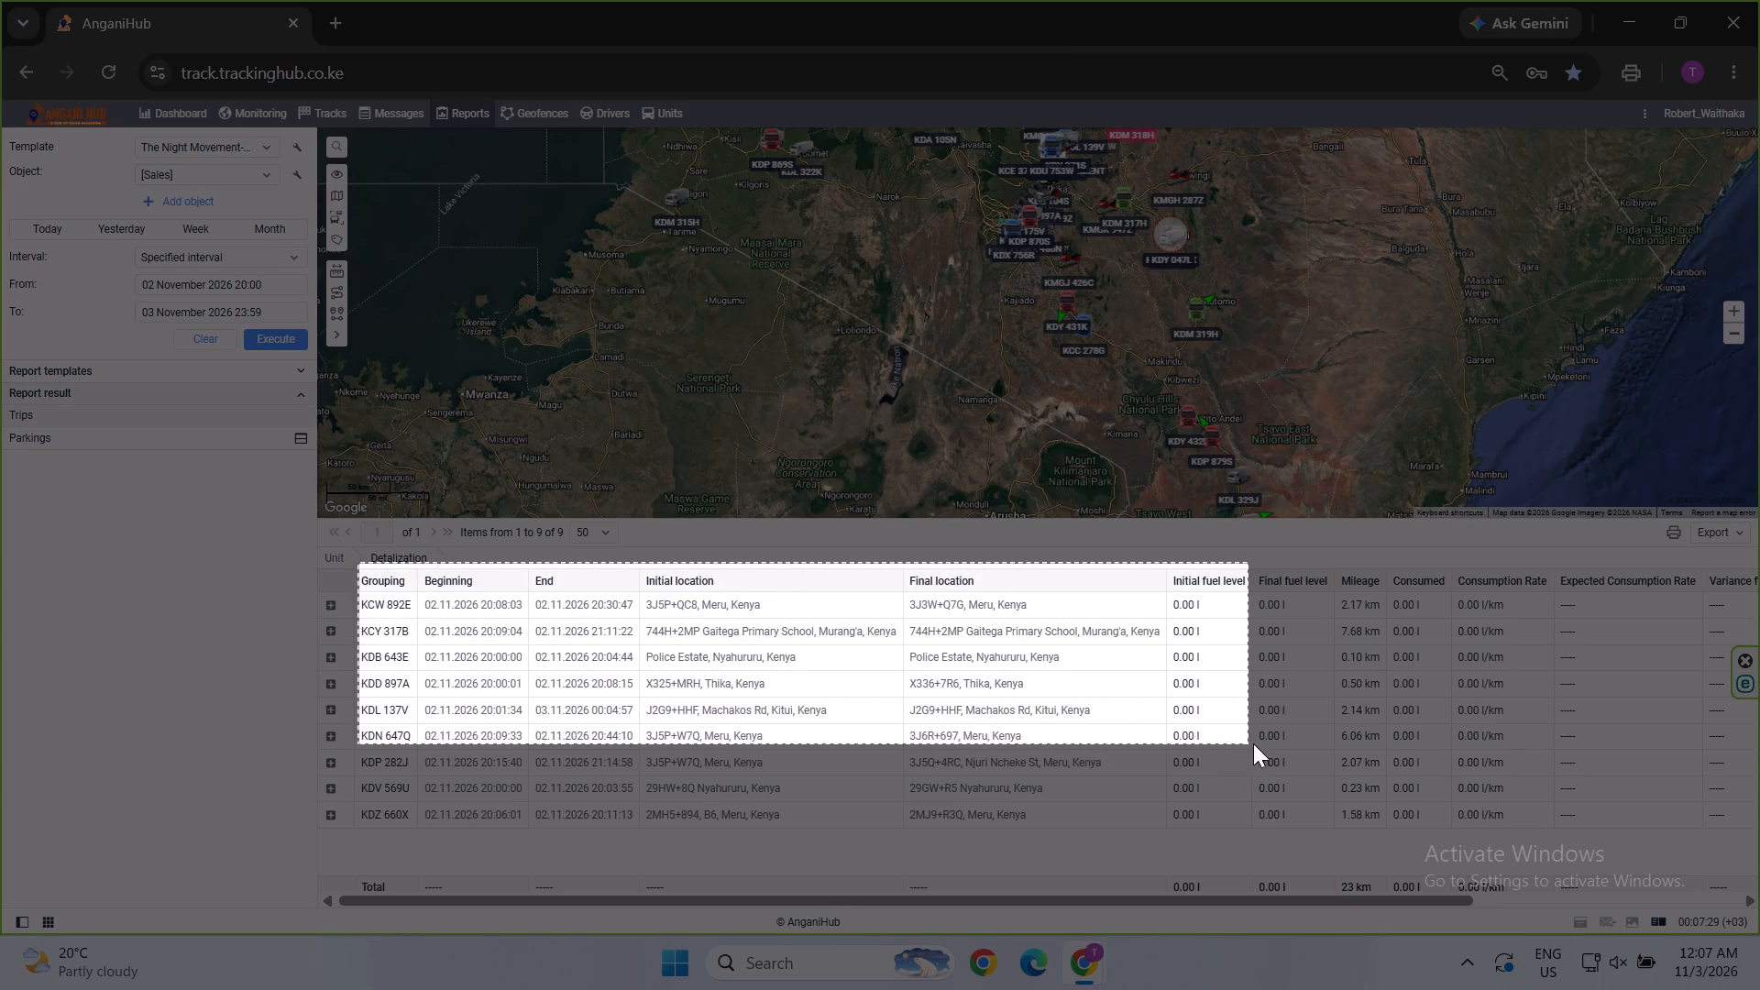
left_click_drag(1253, 743, 1381, 802)
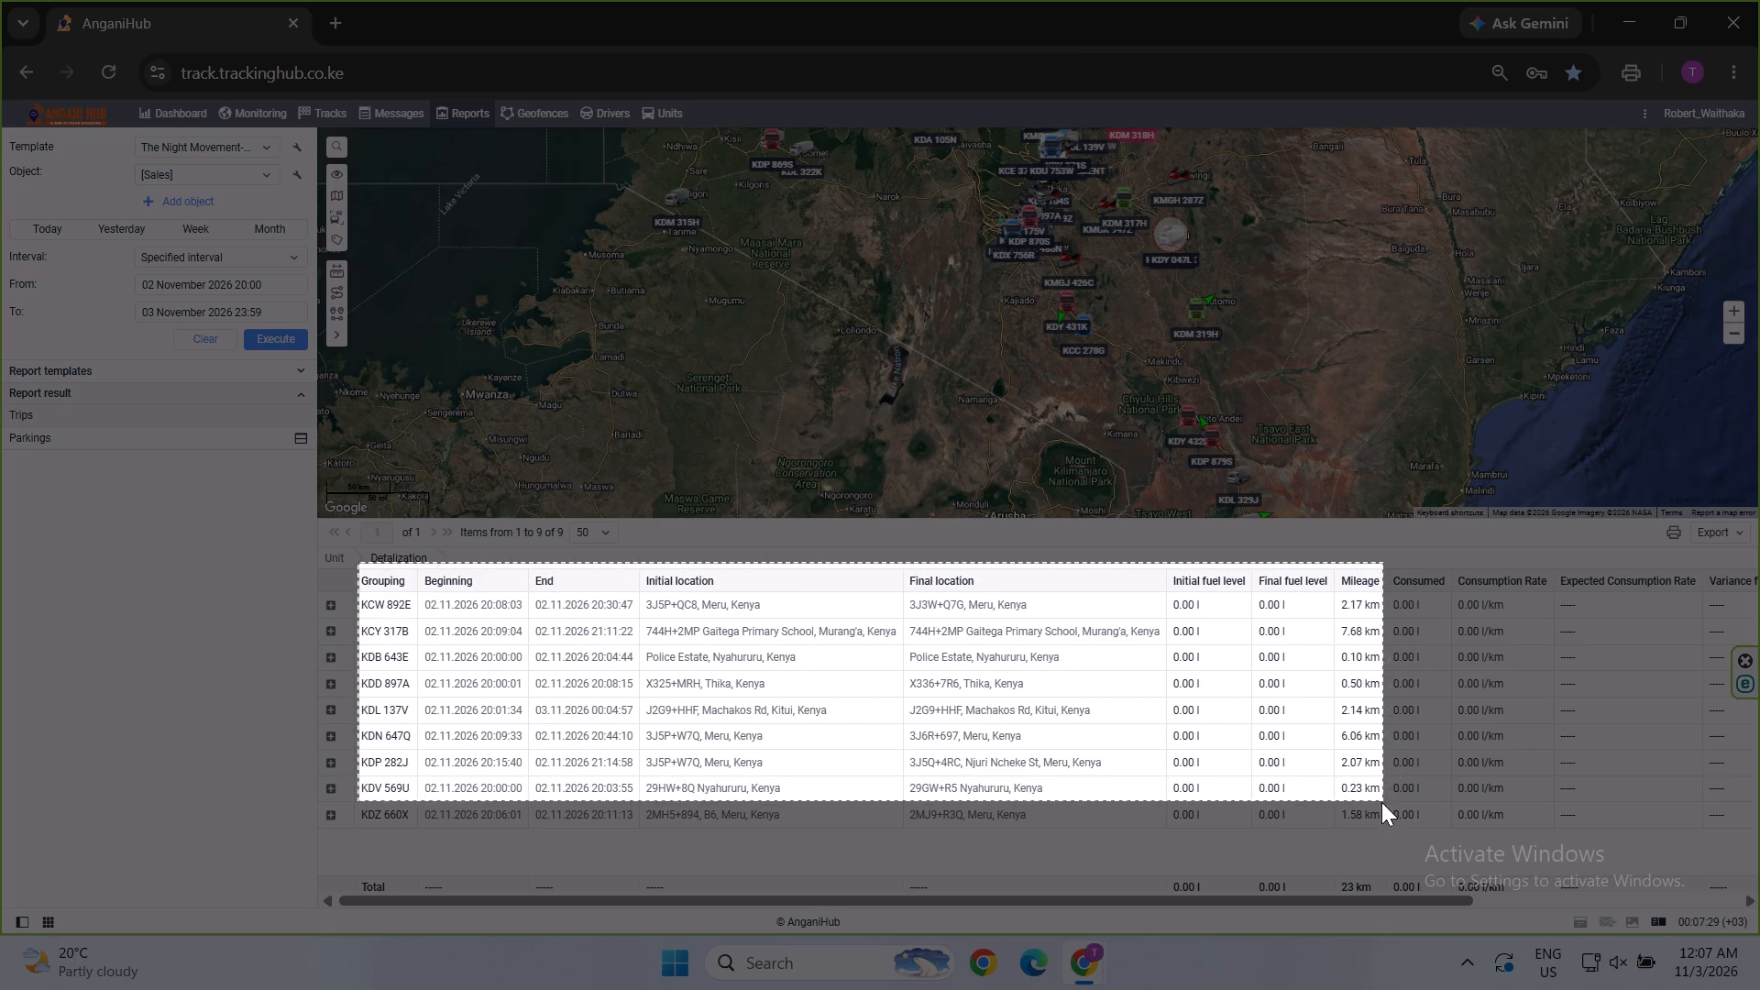
left_click_drag(1381, 802, 1391, 829)
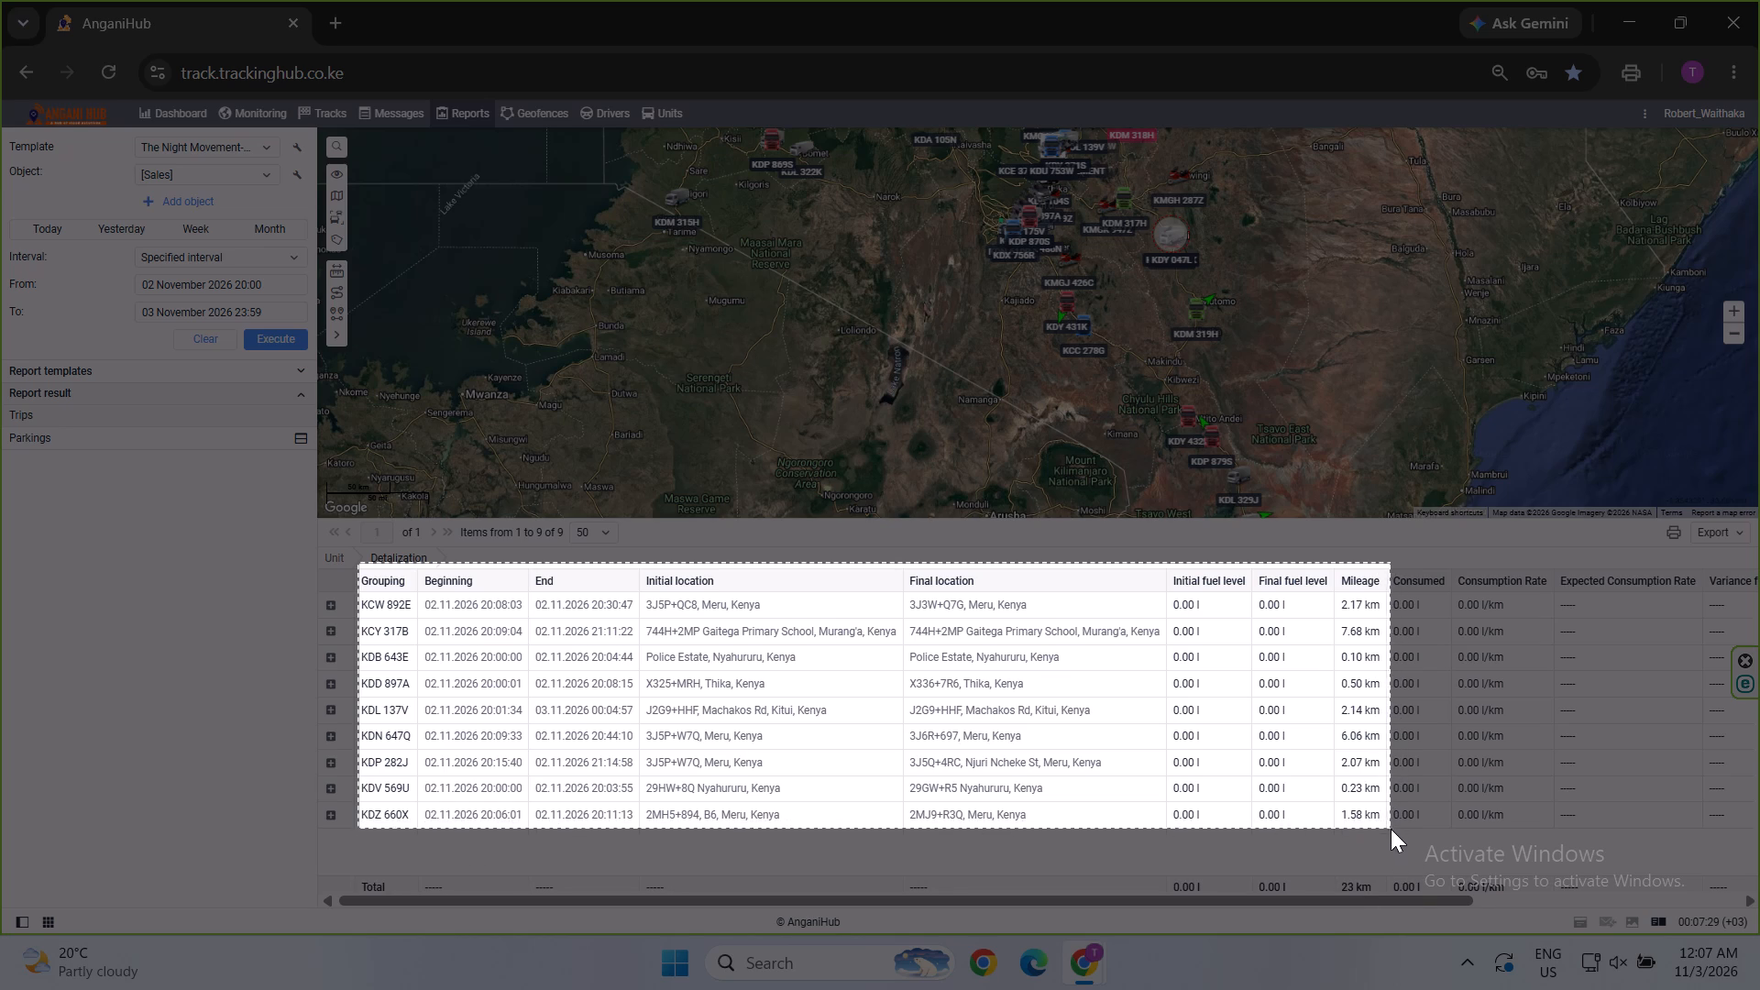
left_click_drag(1391, 829, 1390, 826)
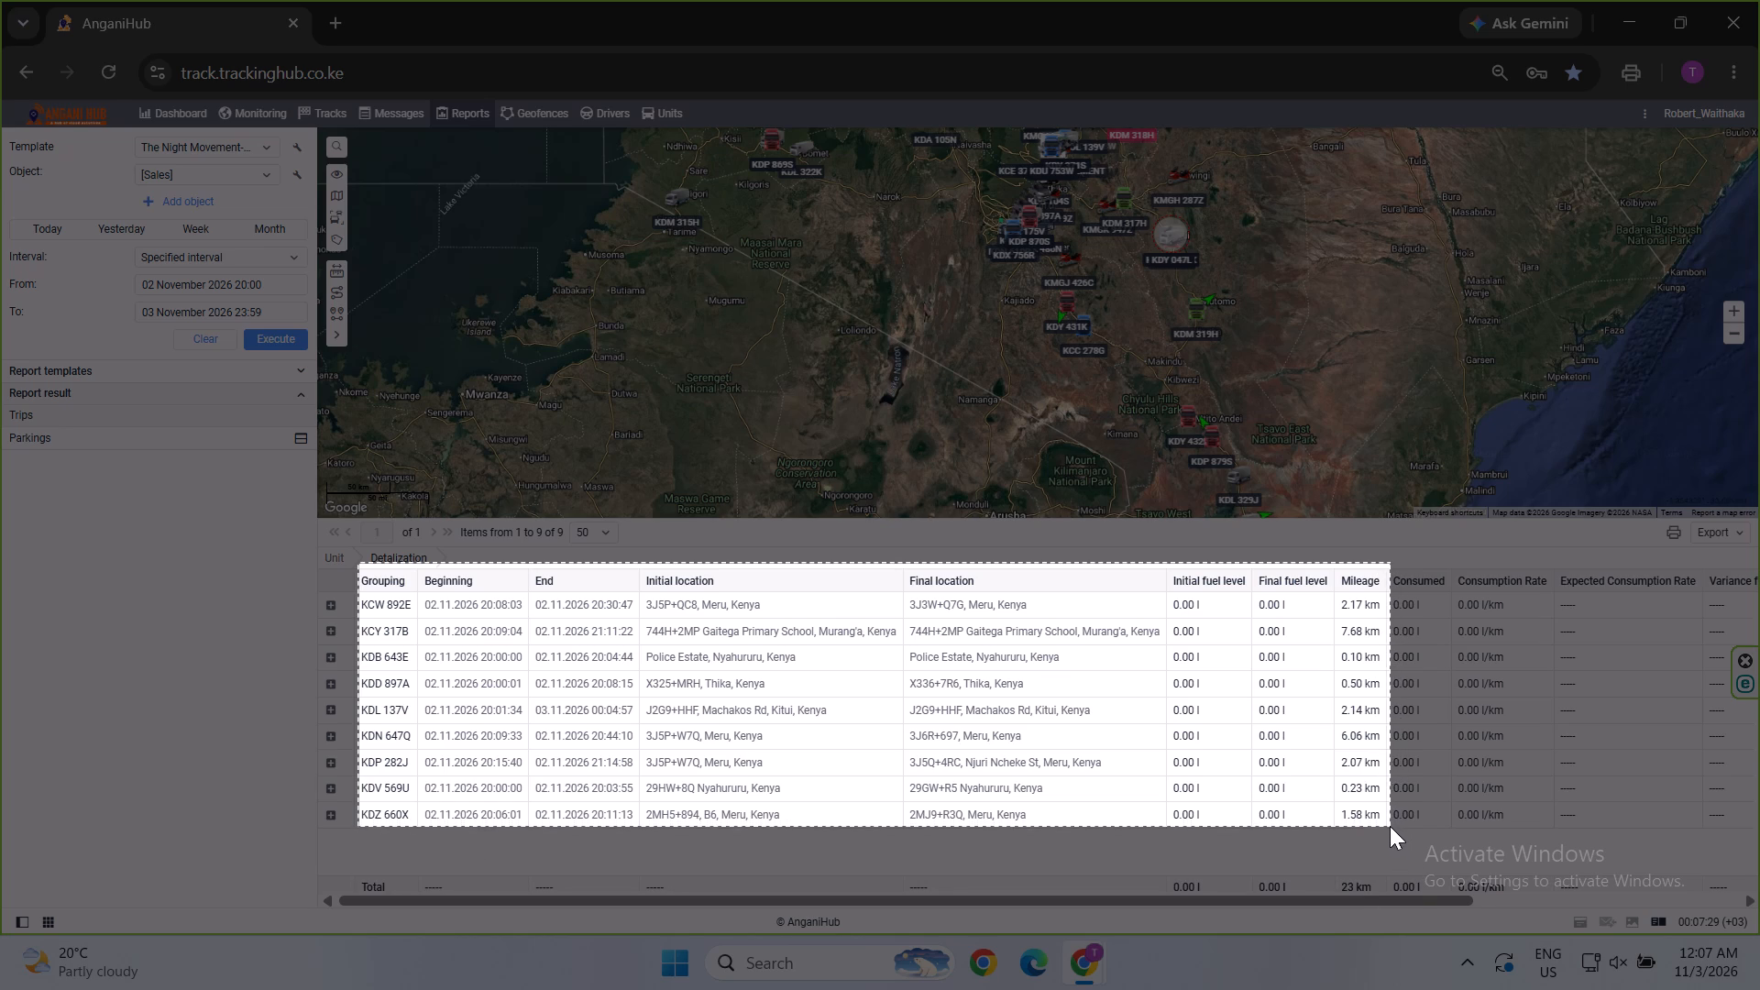
left_click_drag(1390, 826, 1386, 825)
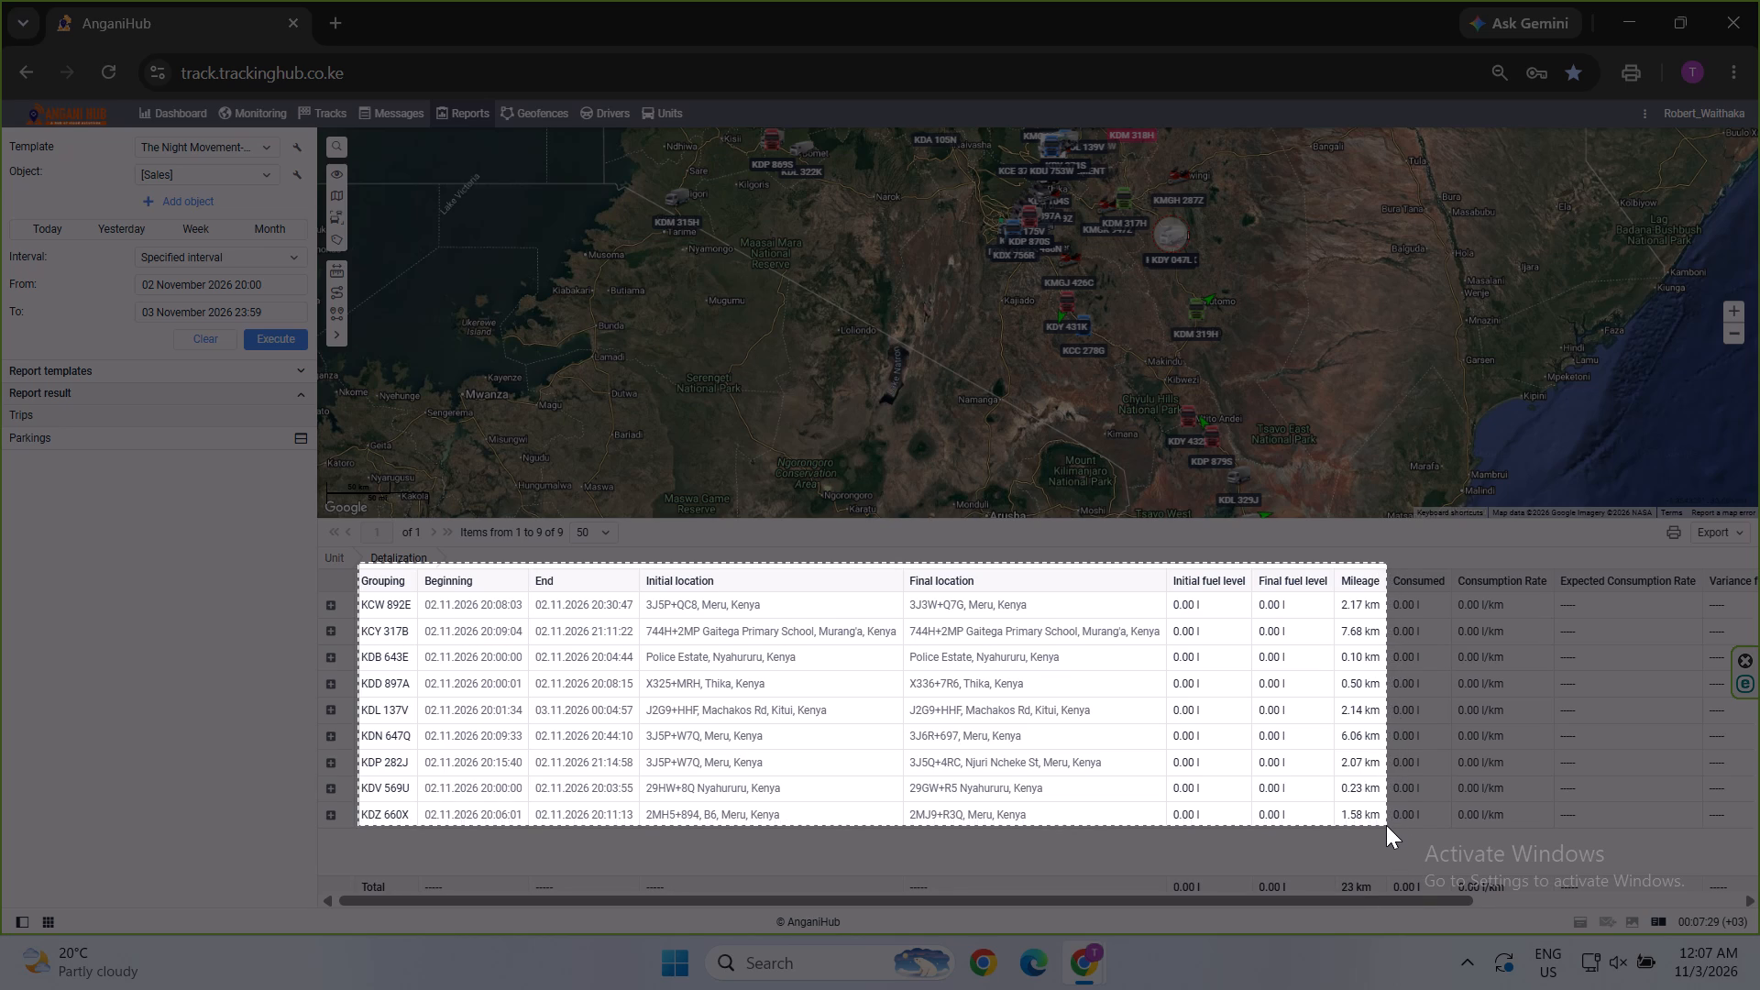
left_click_drag(1386, 825, 1386, 826)
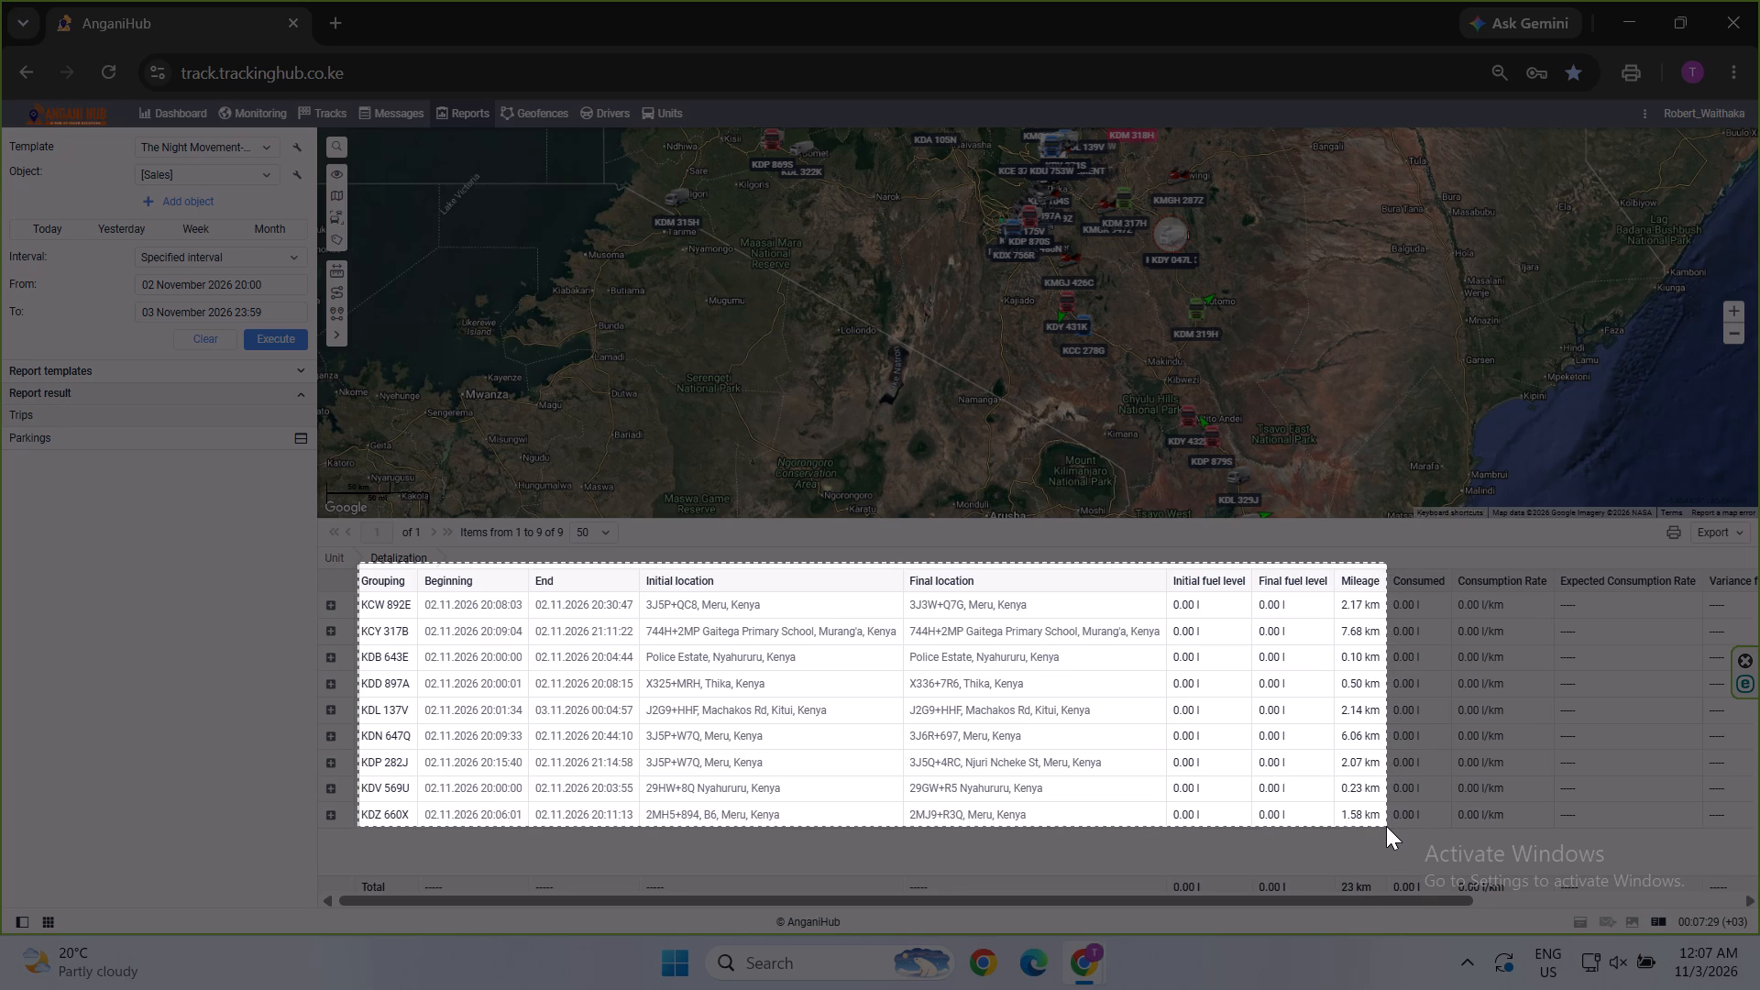
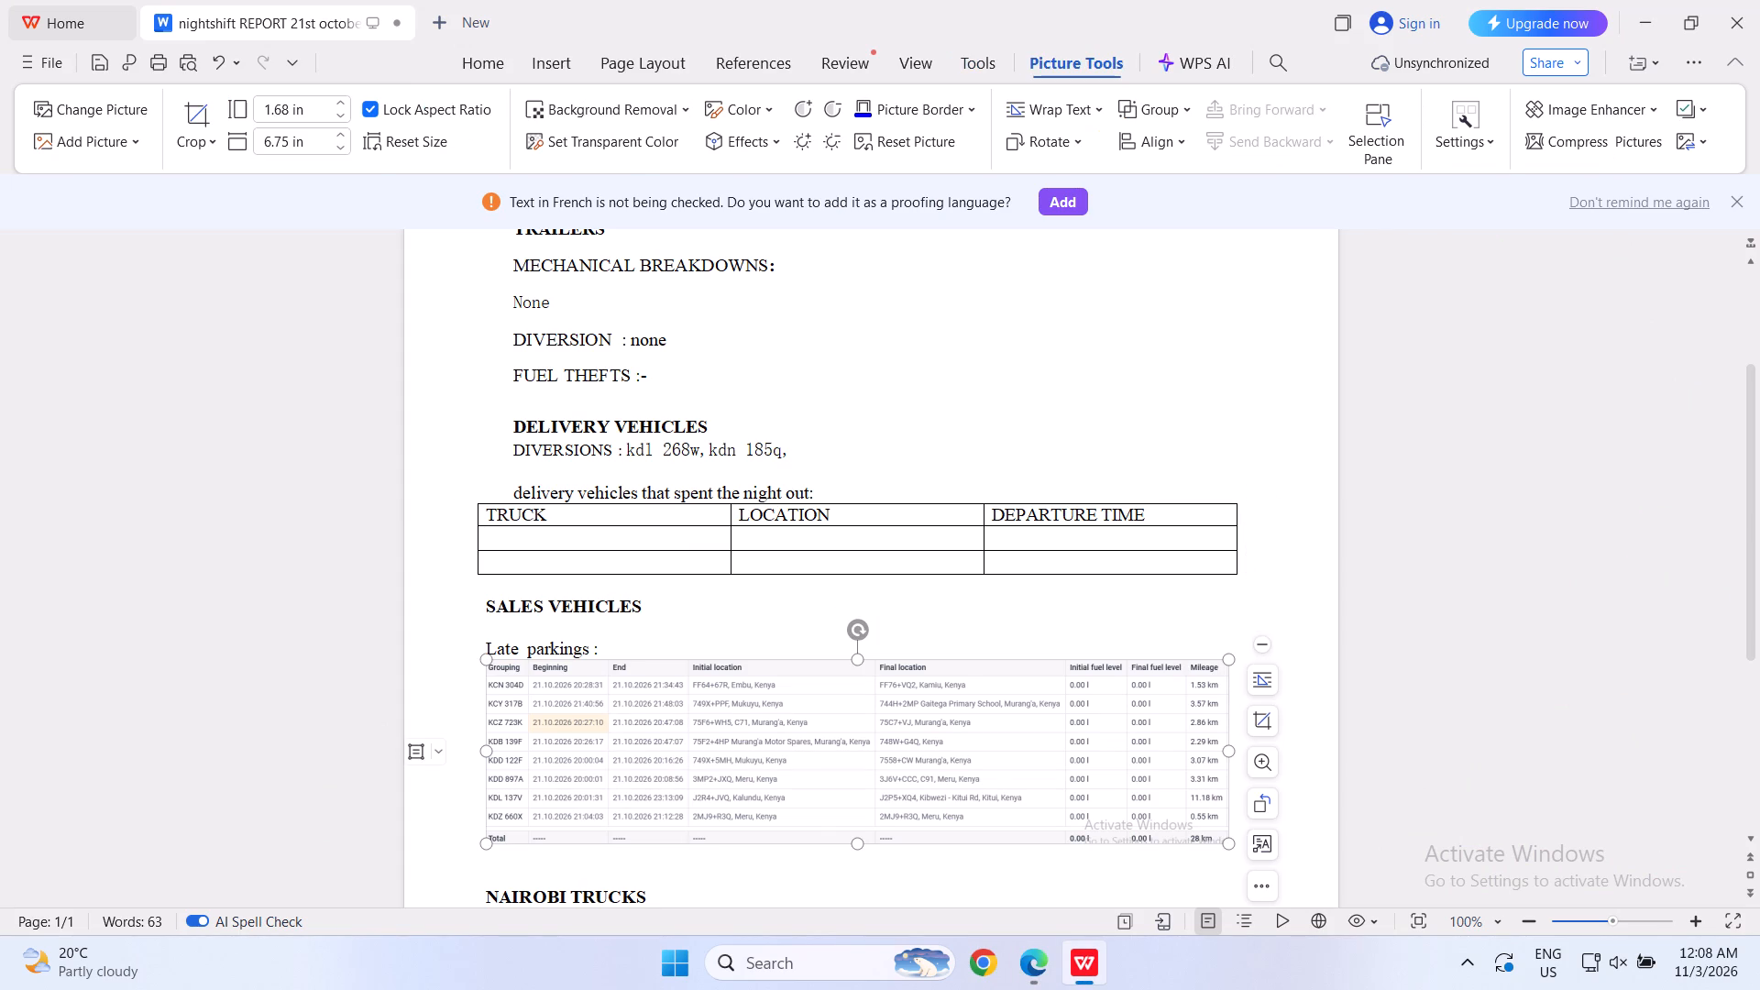
Replace the old trips table picture under Late parkings in the SALES VEHICLES section with the newly captured screenshot.
key("Delete")
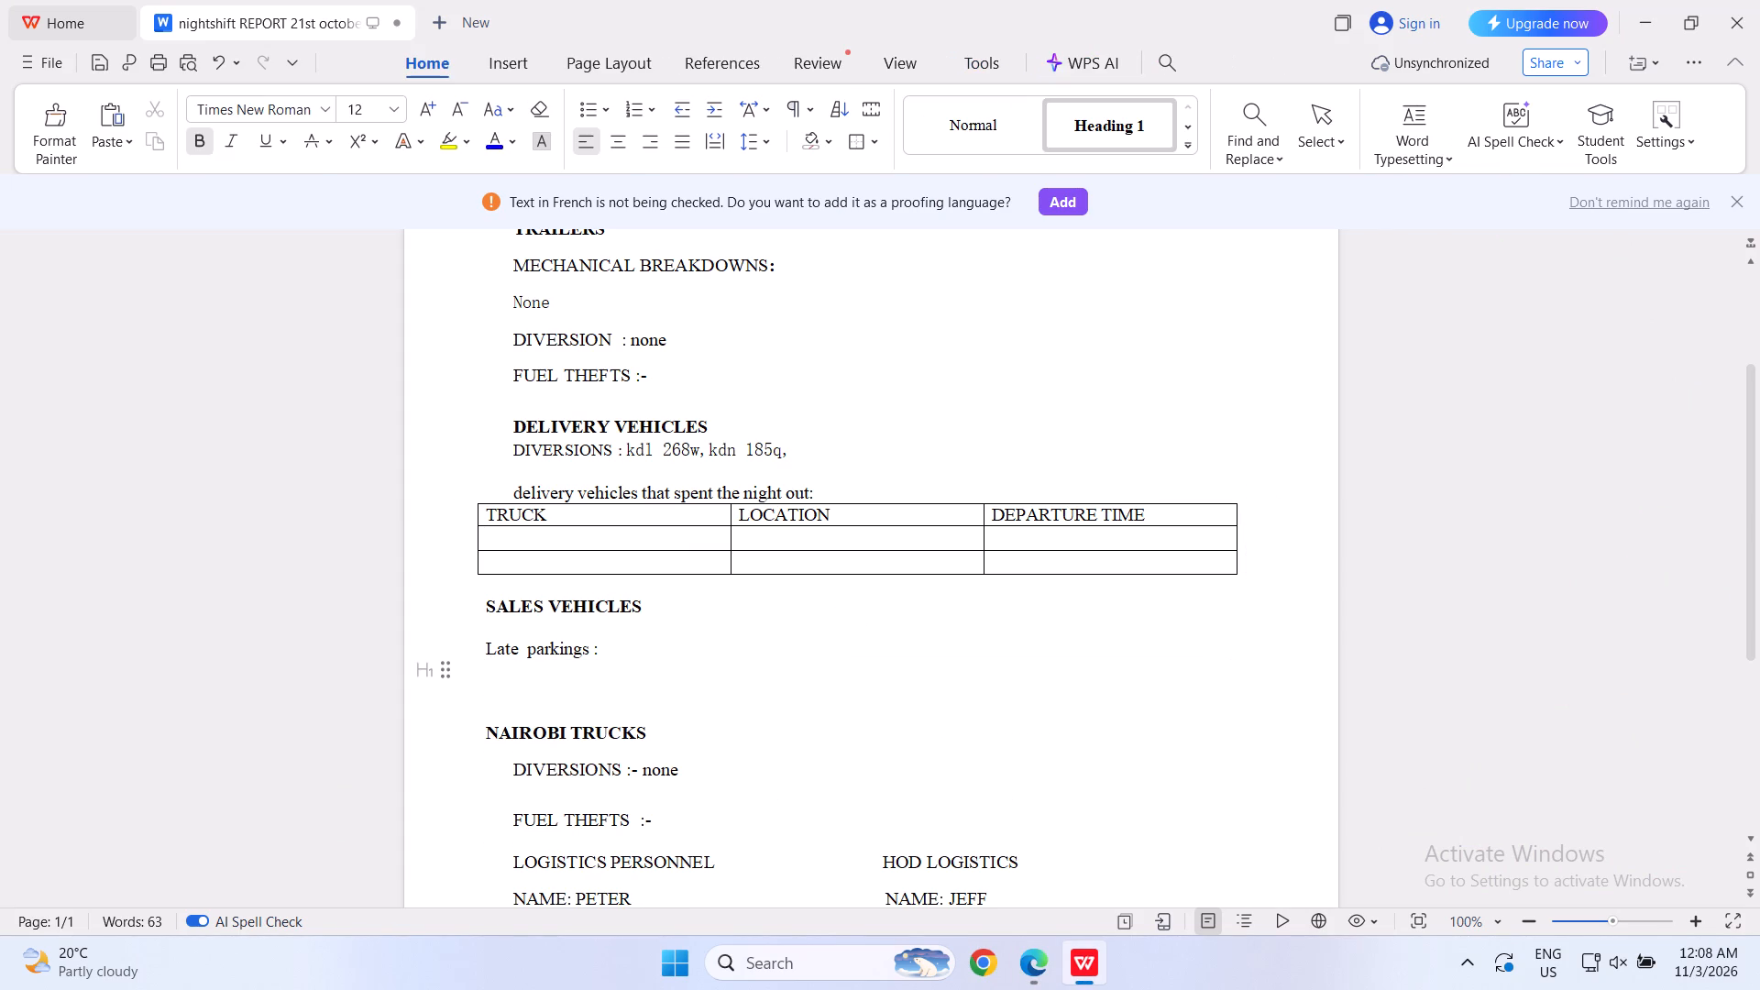
key("ctrl+v")
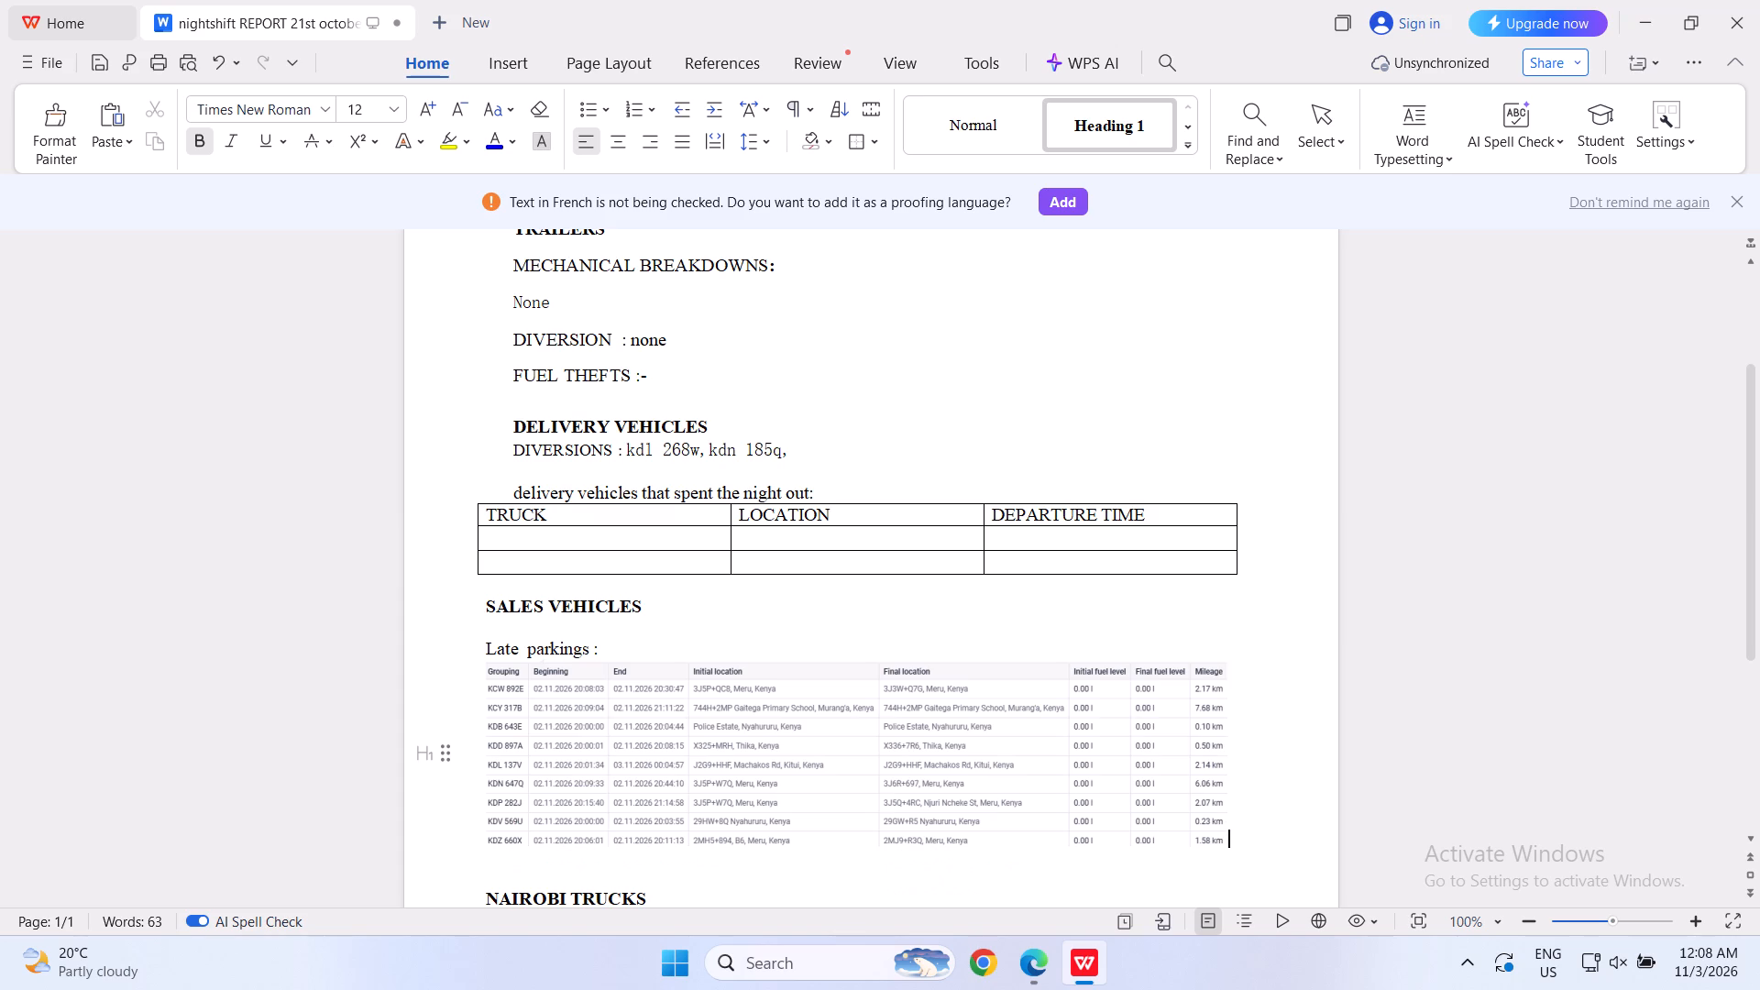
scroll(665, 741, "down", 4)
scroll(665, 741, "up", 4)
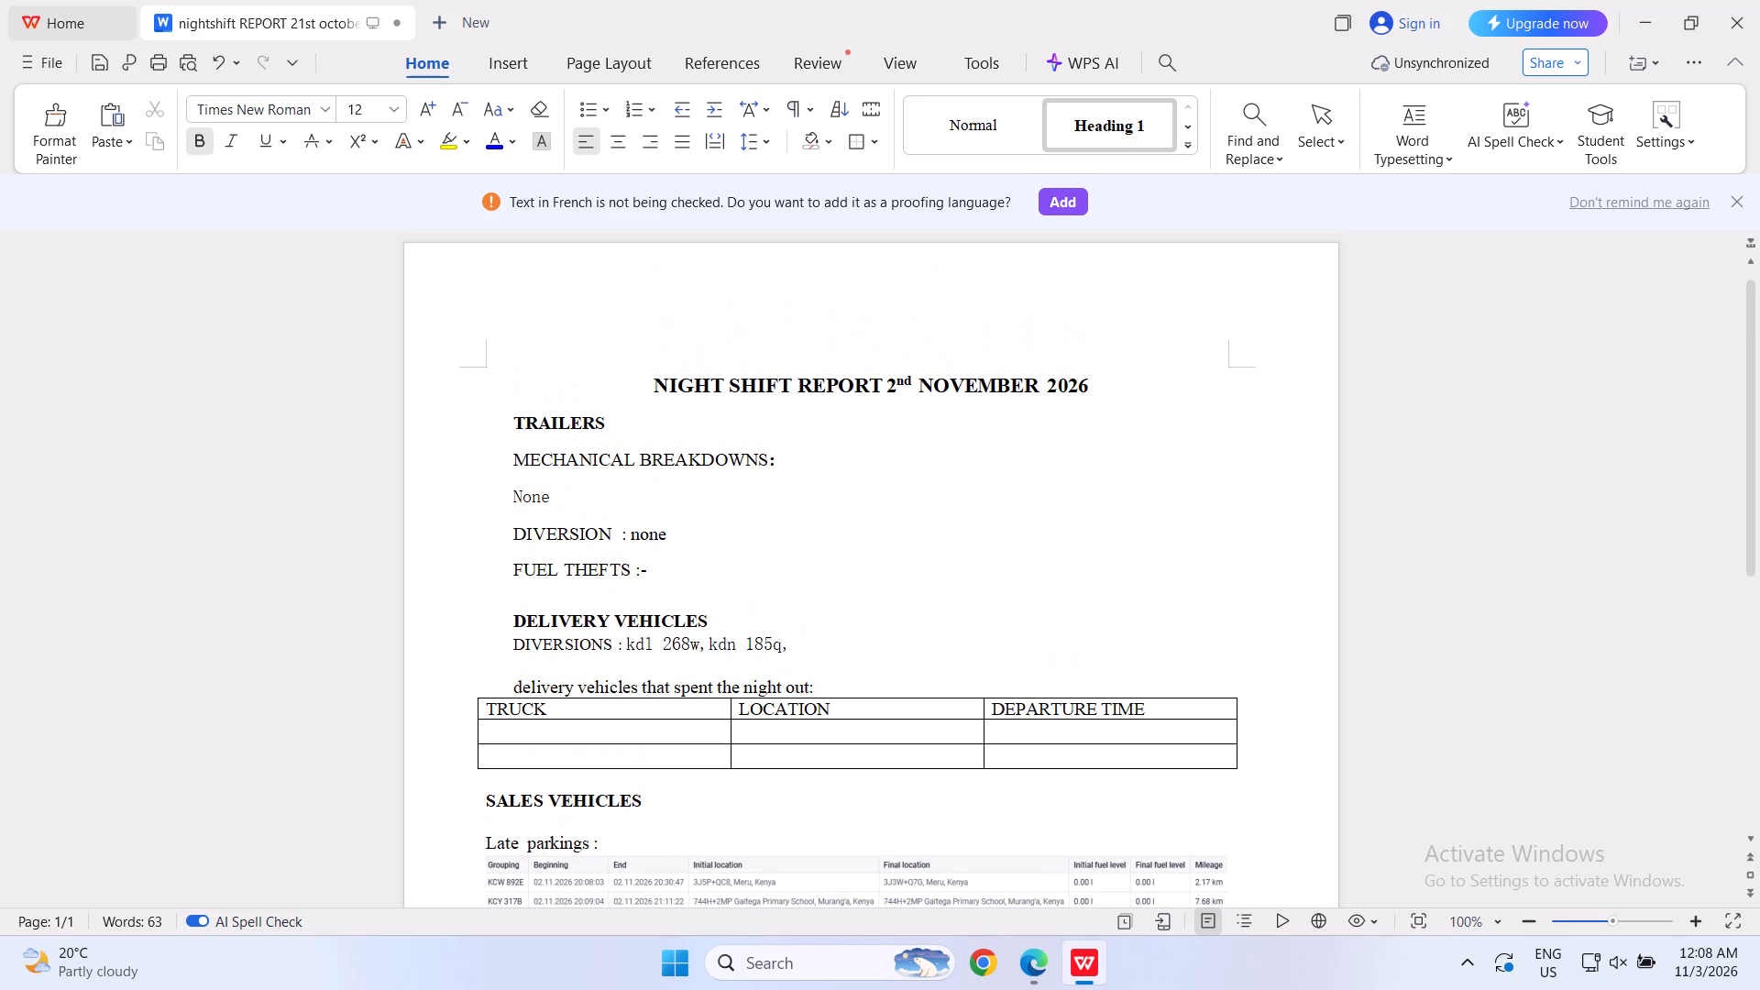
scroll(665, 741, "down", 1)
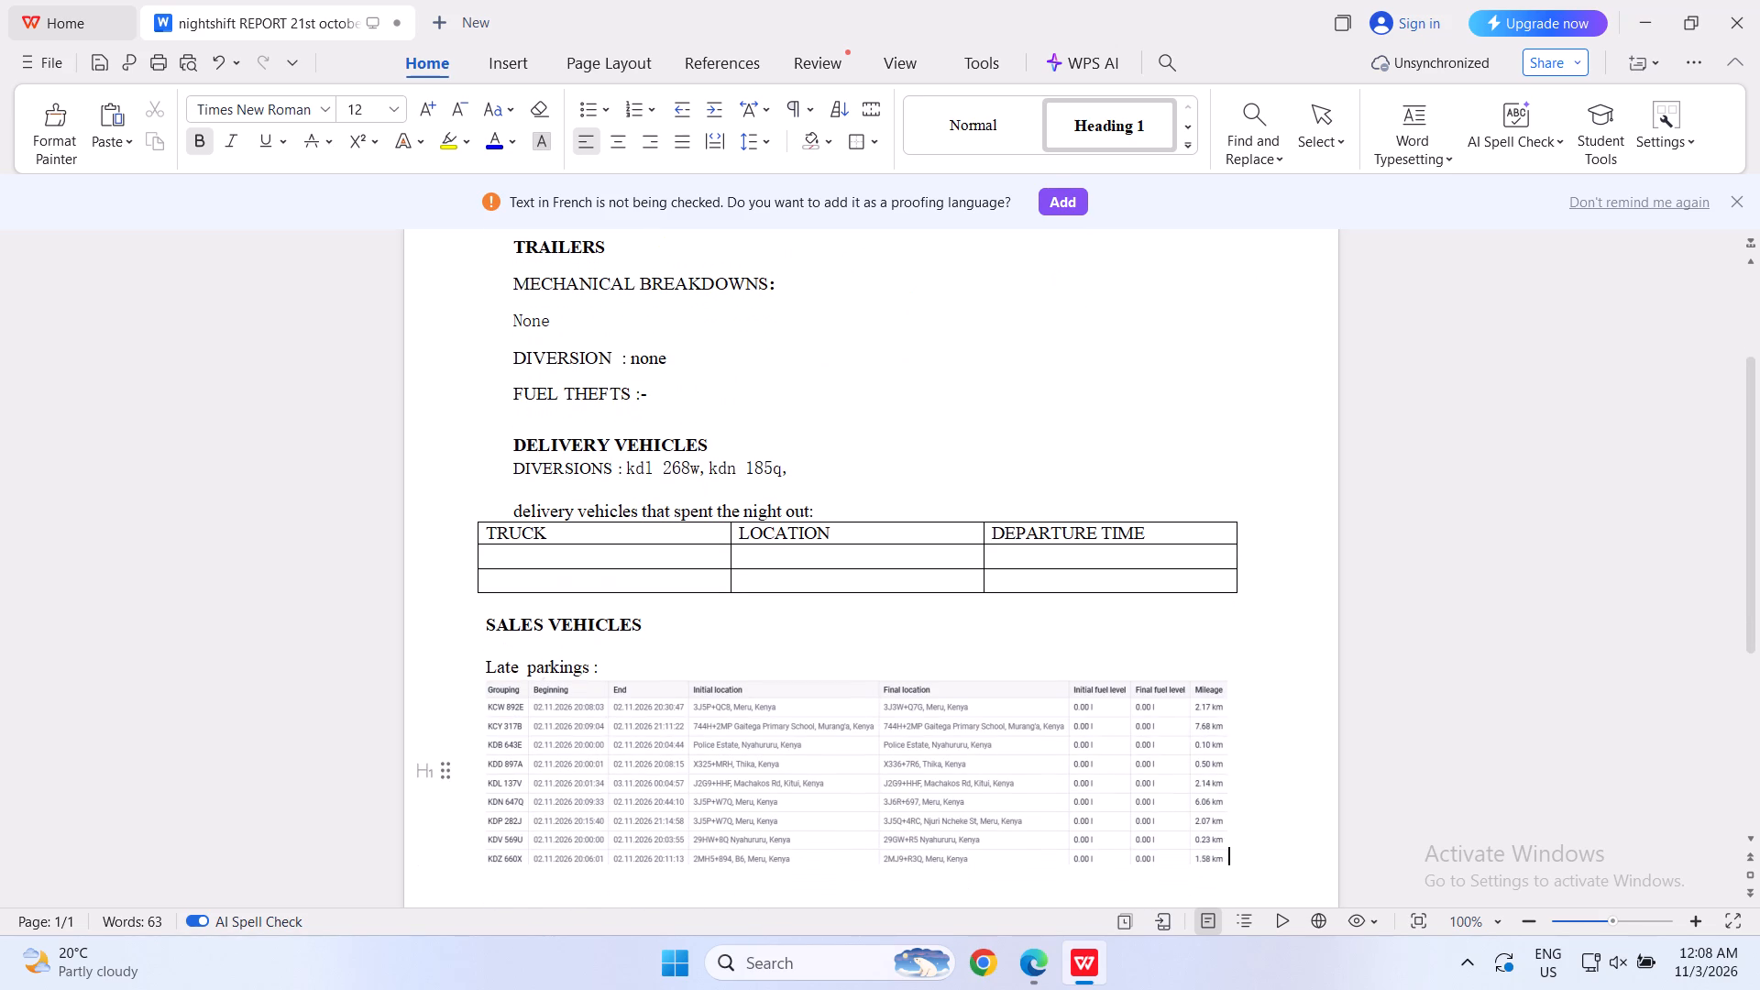
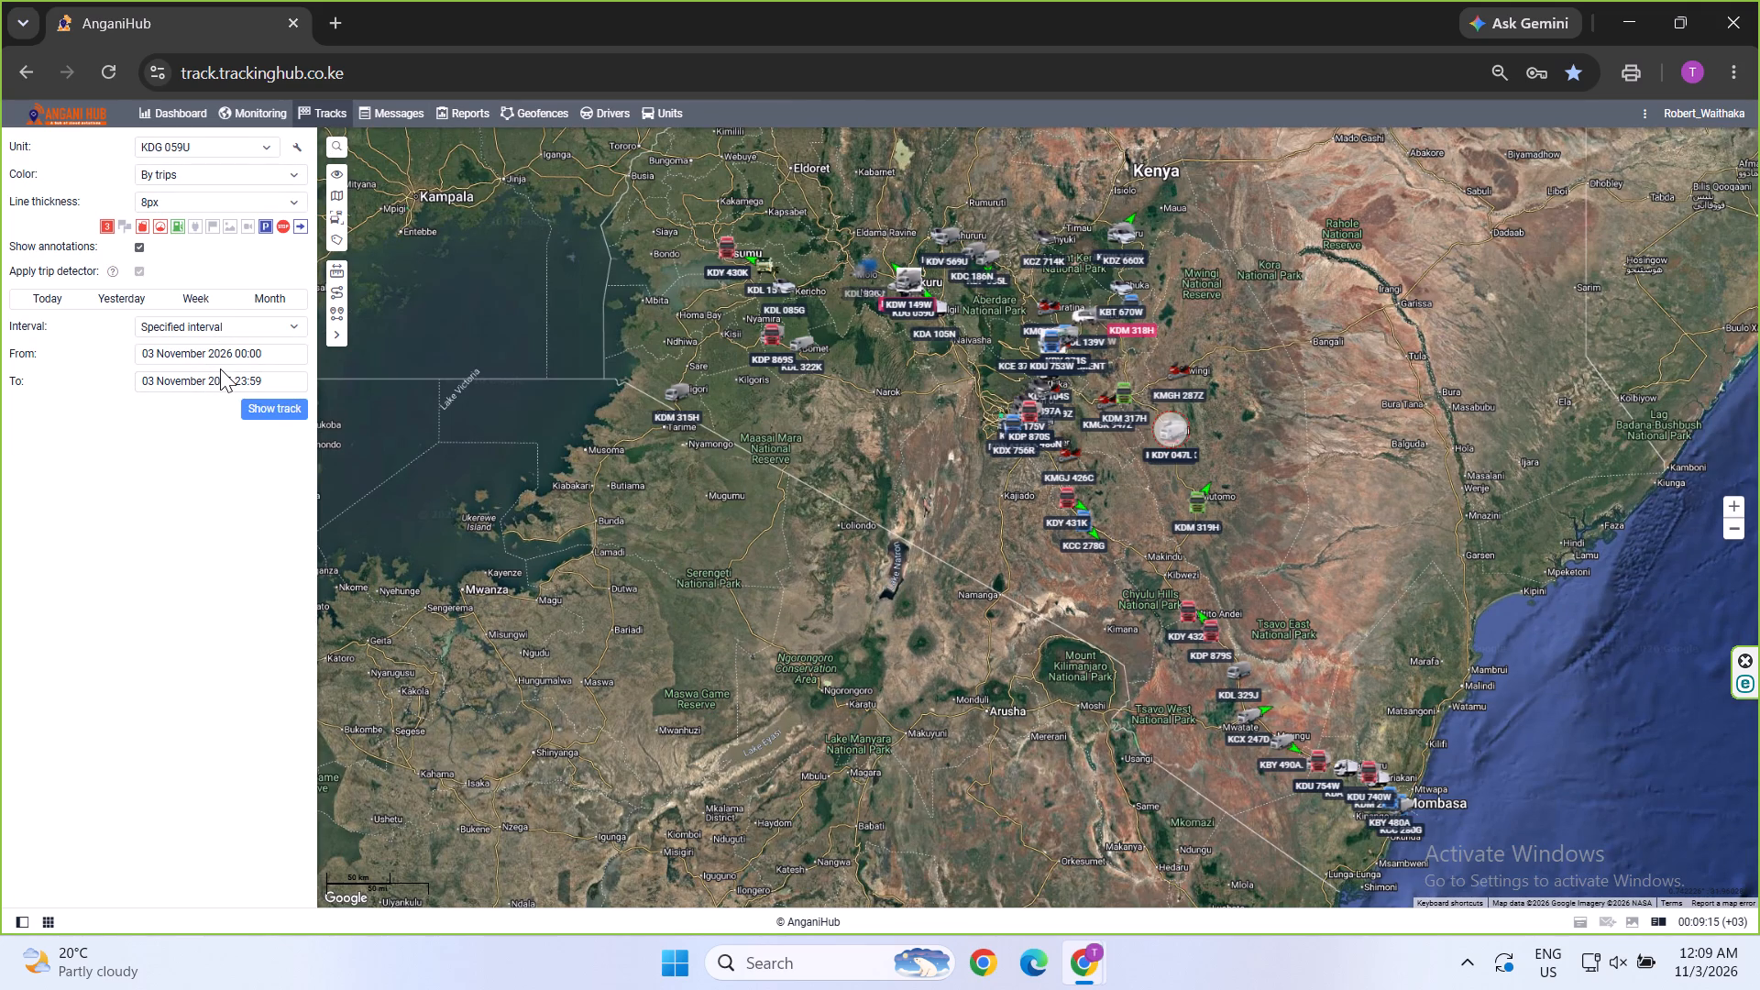
left_click(224, 156)
type("890")
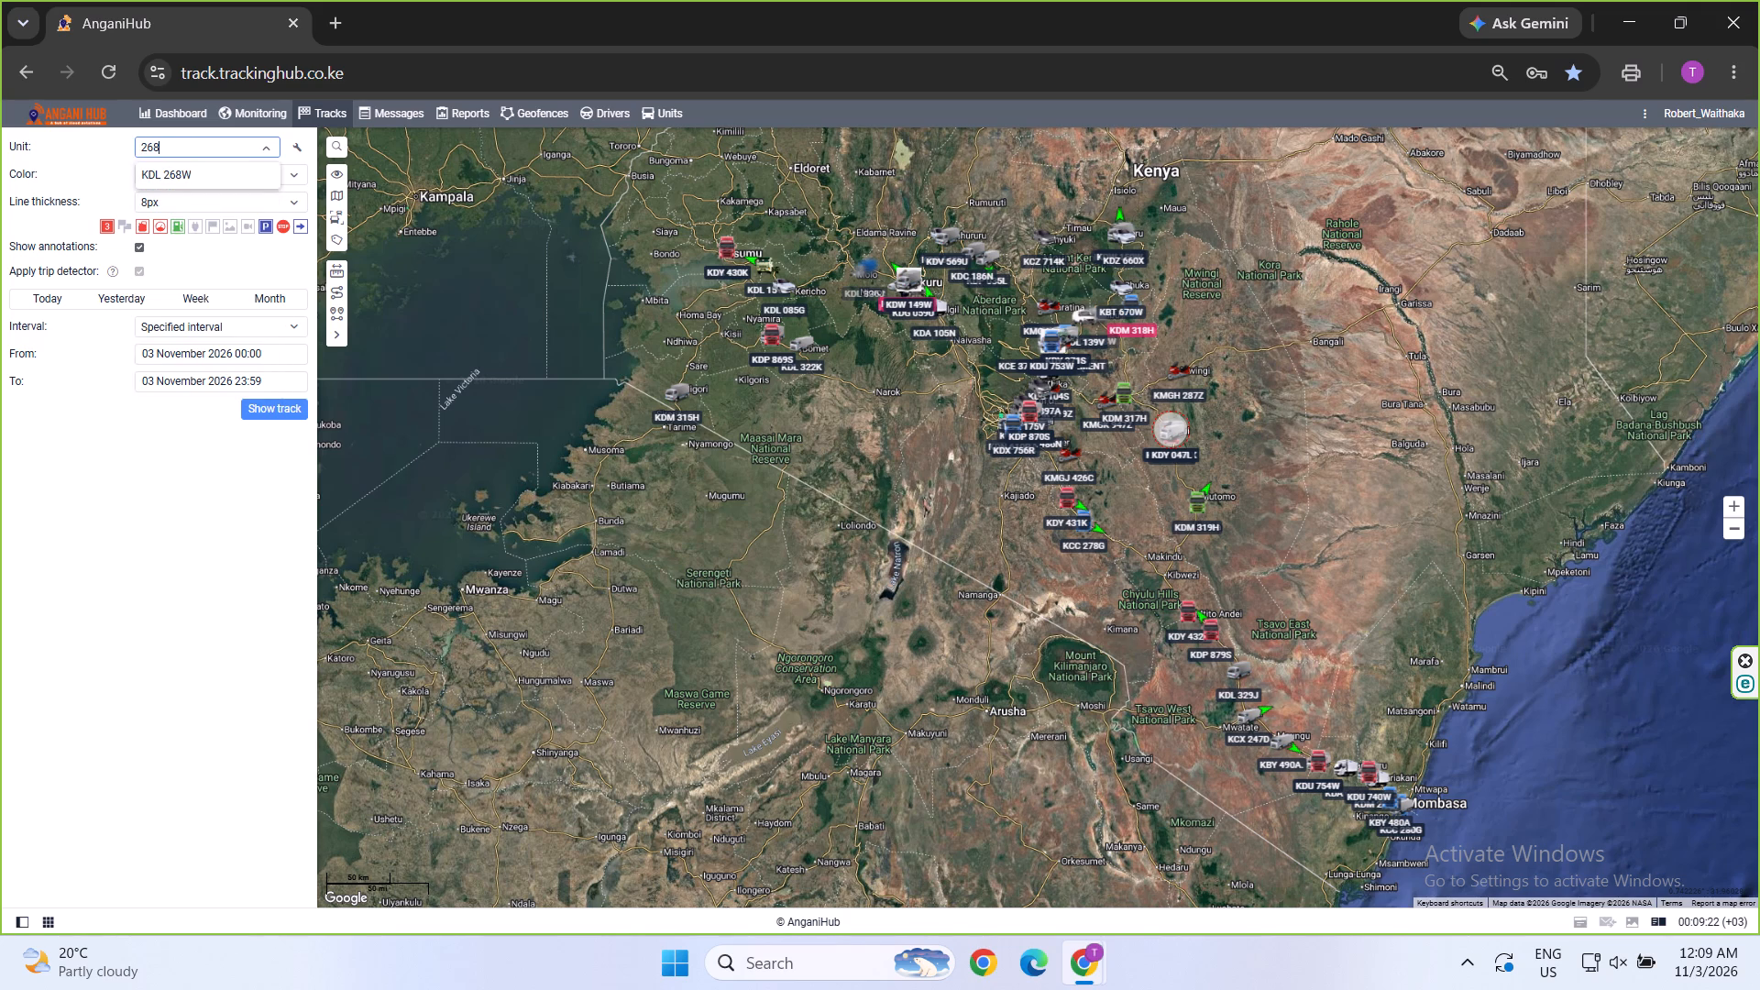
left_click(200, 175)
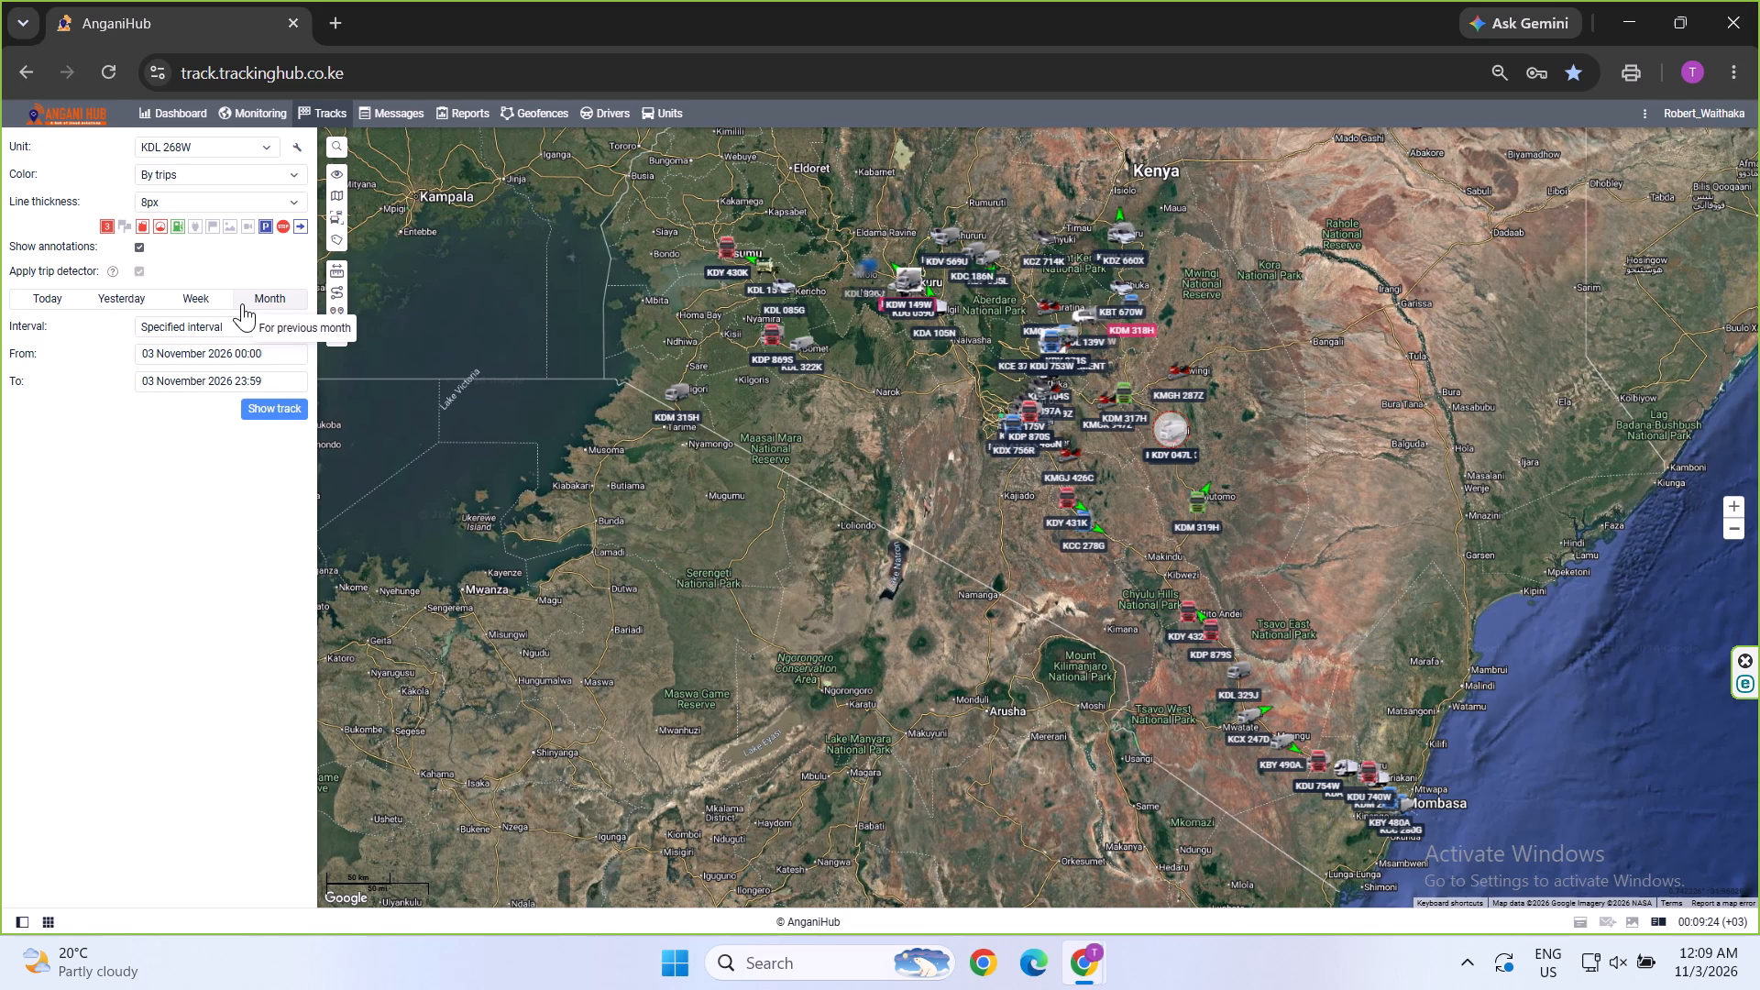
left_click(245, 361)
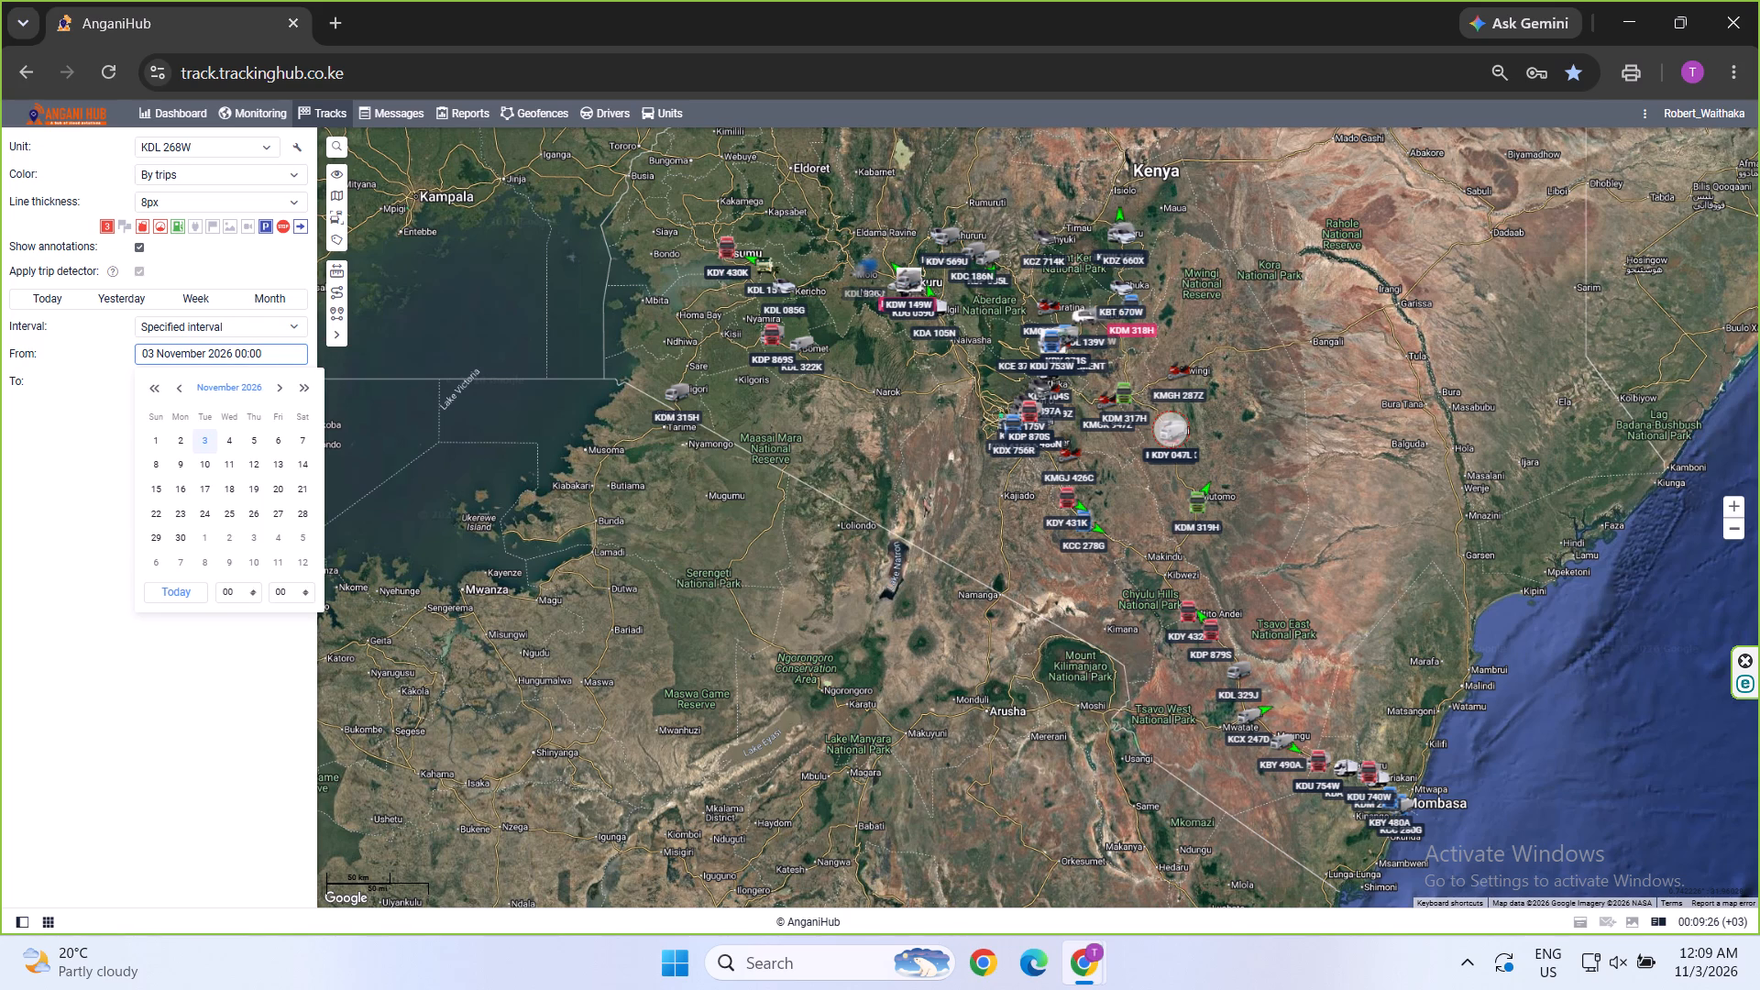
key("BackSpace")
key("BackSpace")
type("12")
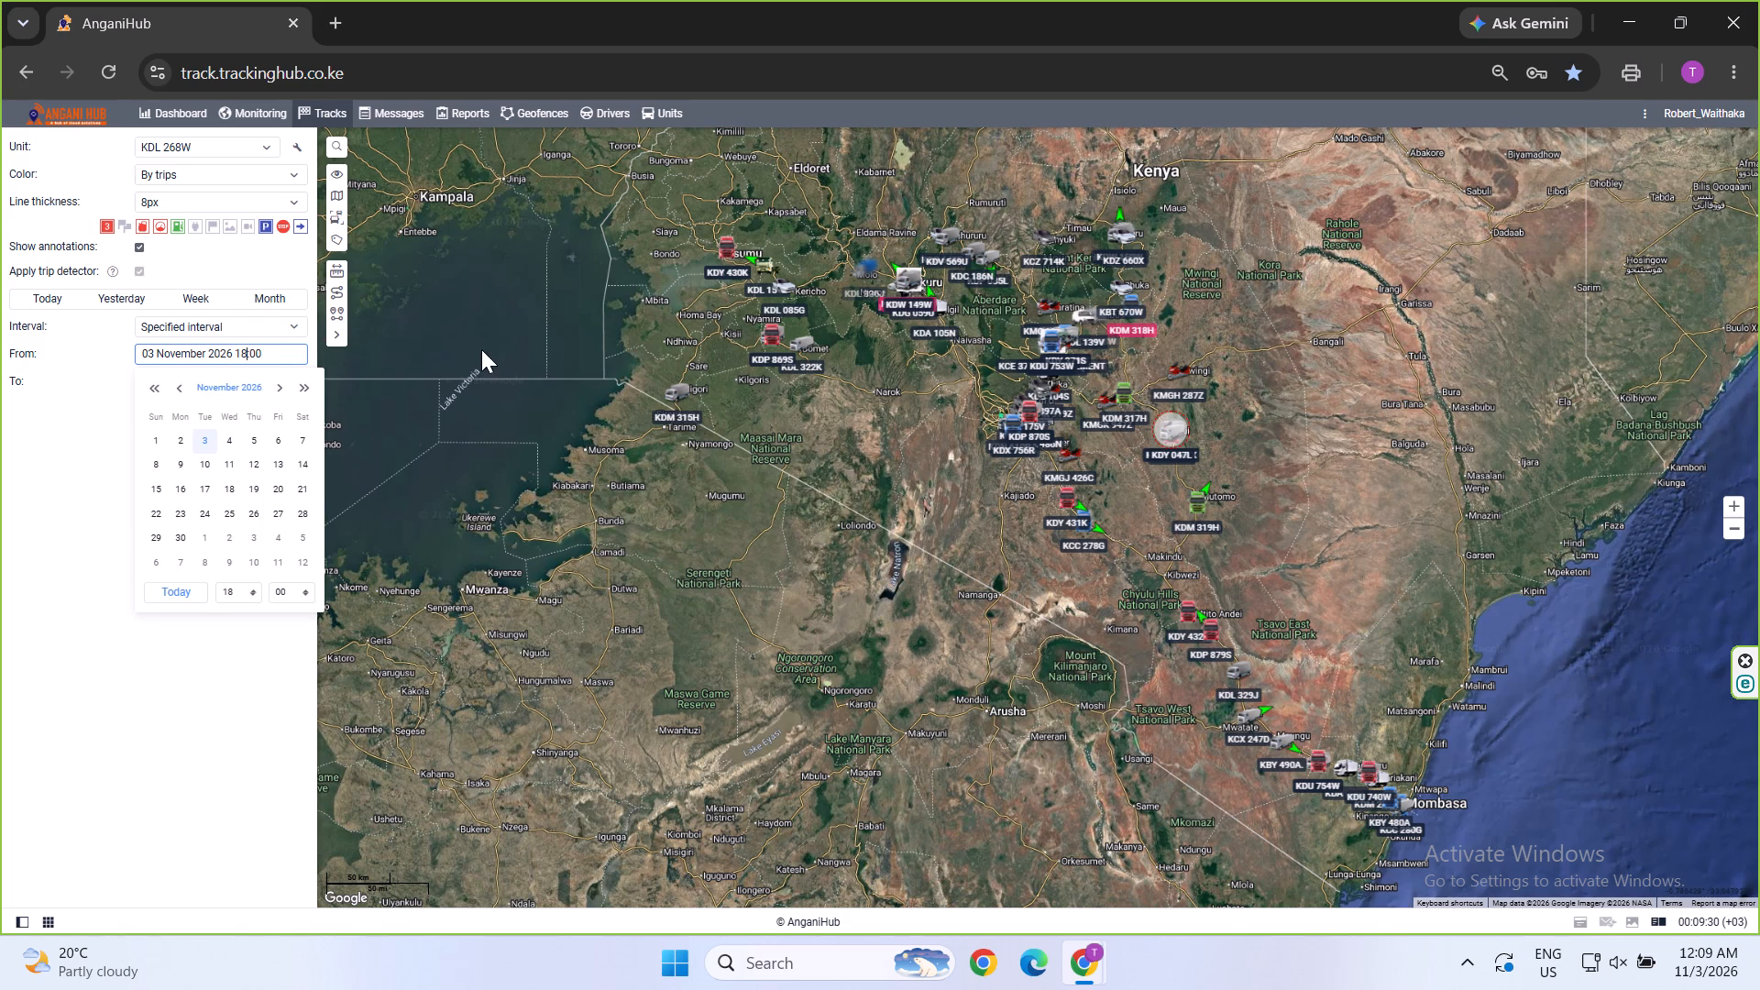
left_click(481, 349)
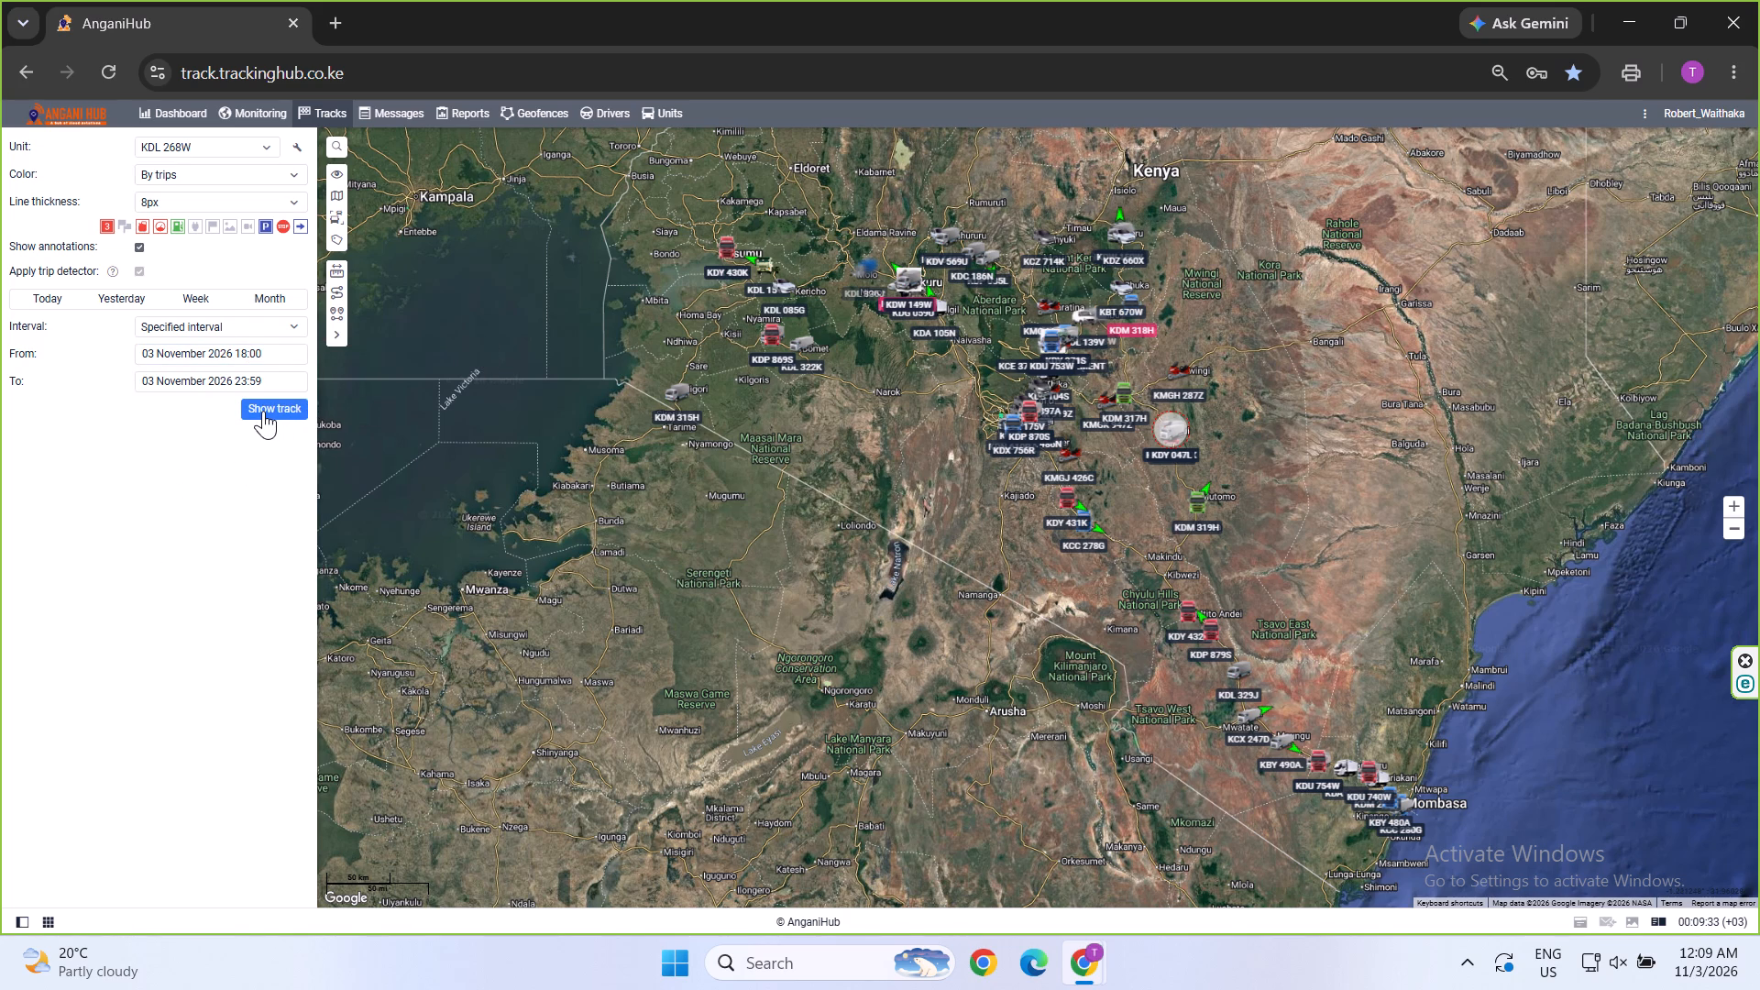
left_click(263, 411)
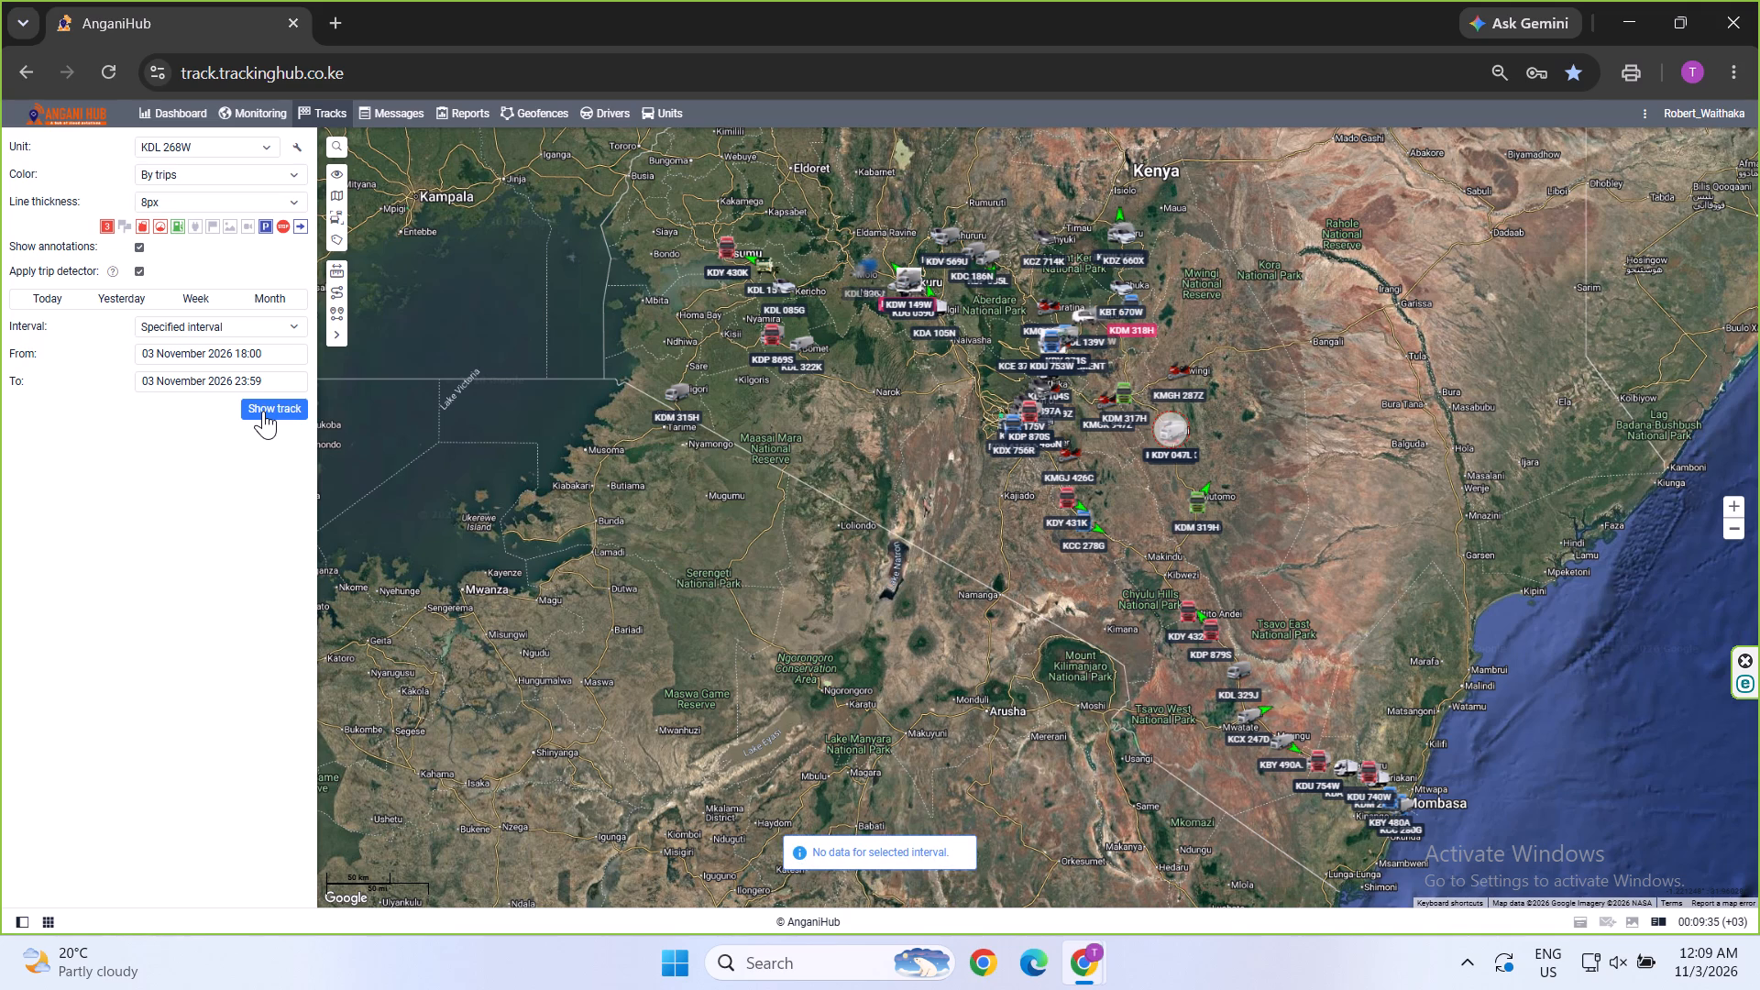
left_click(263, 411)
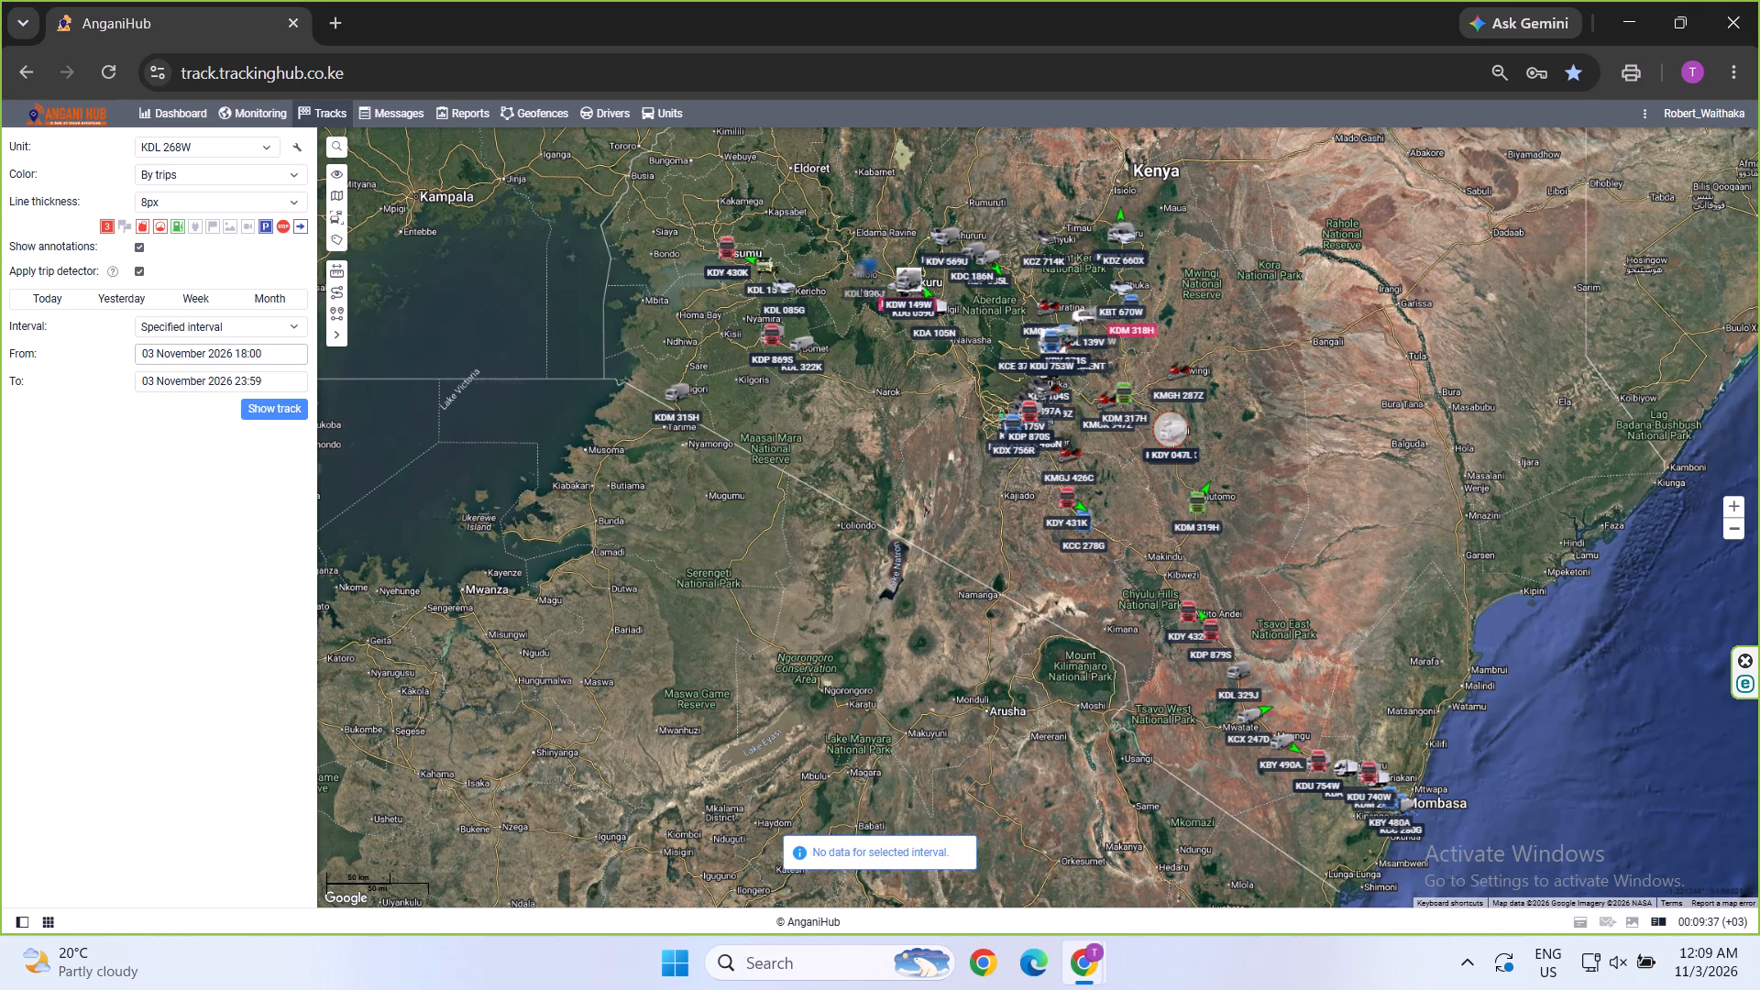
left_click(166, 356)
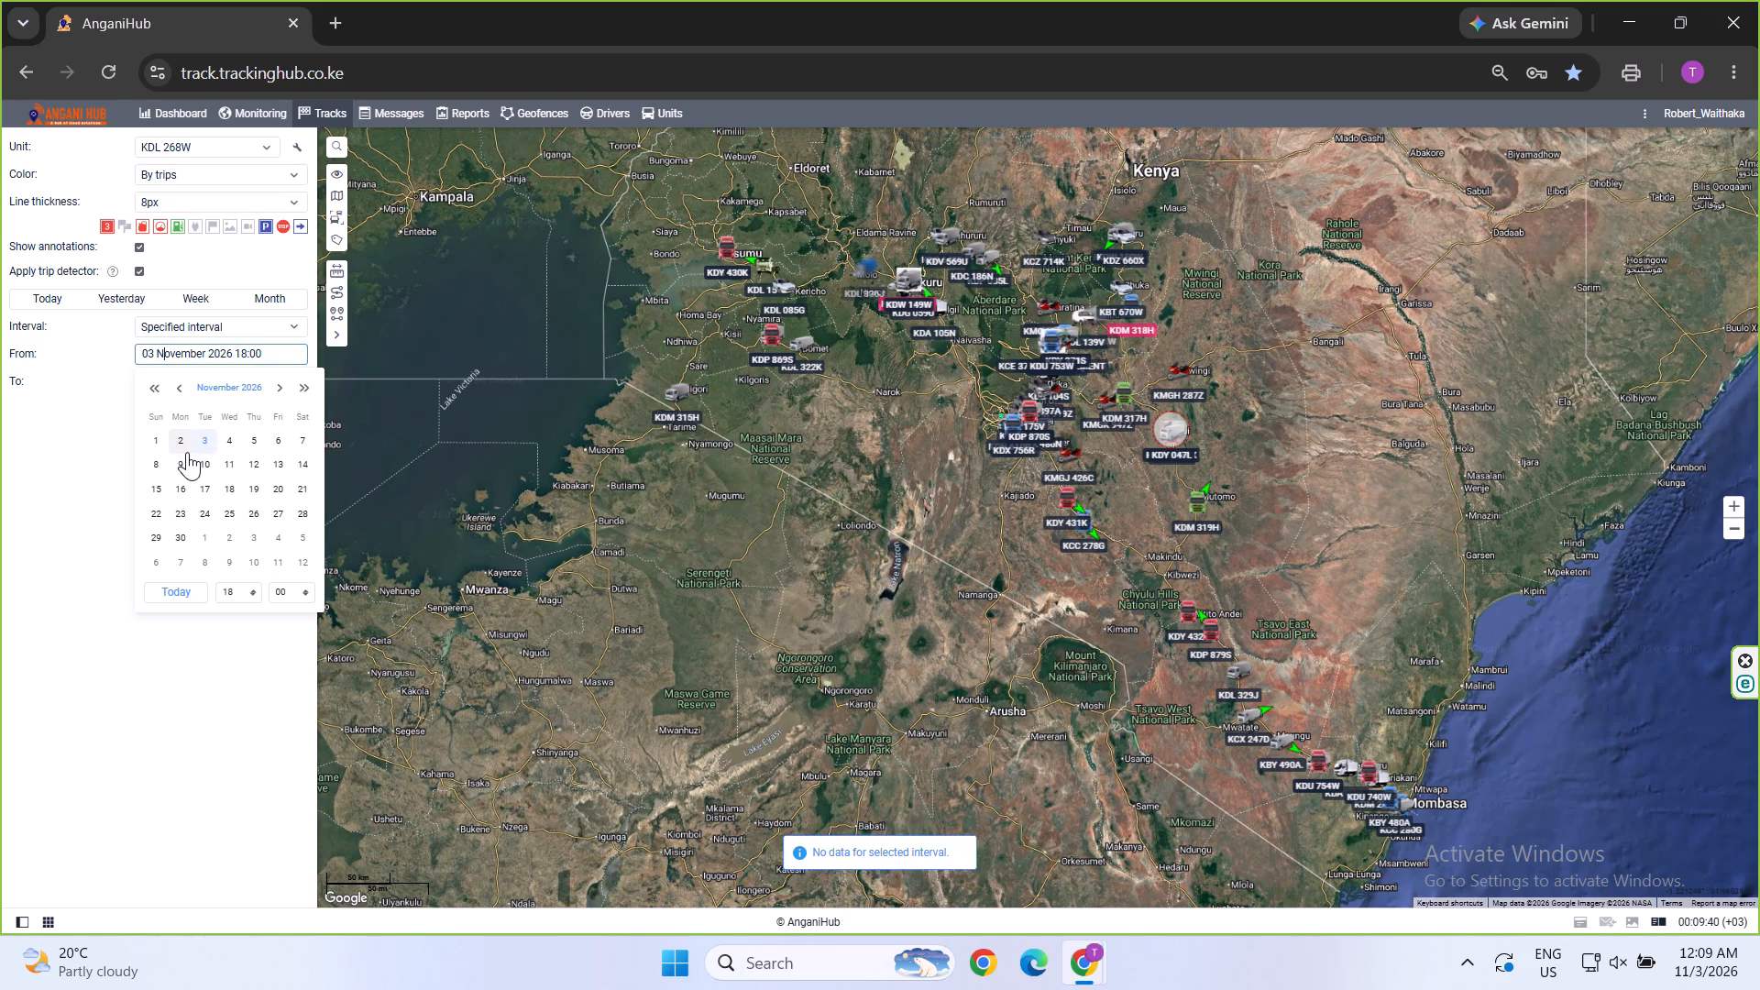
left_click(185, 452)
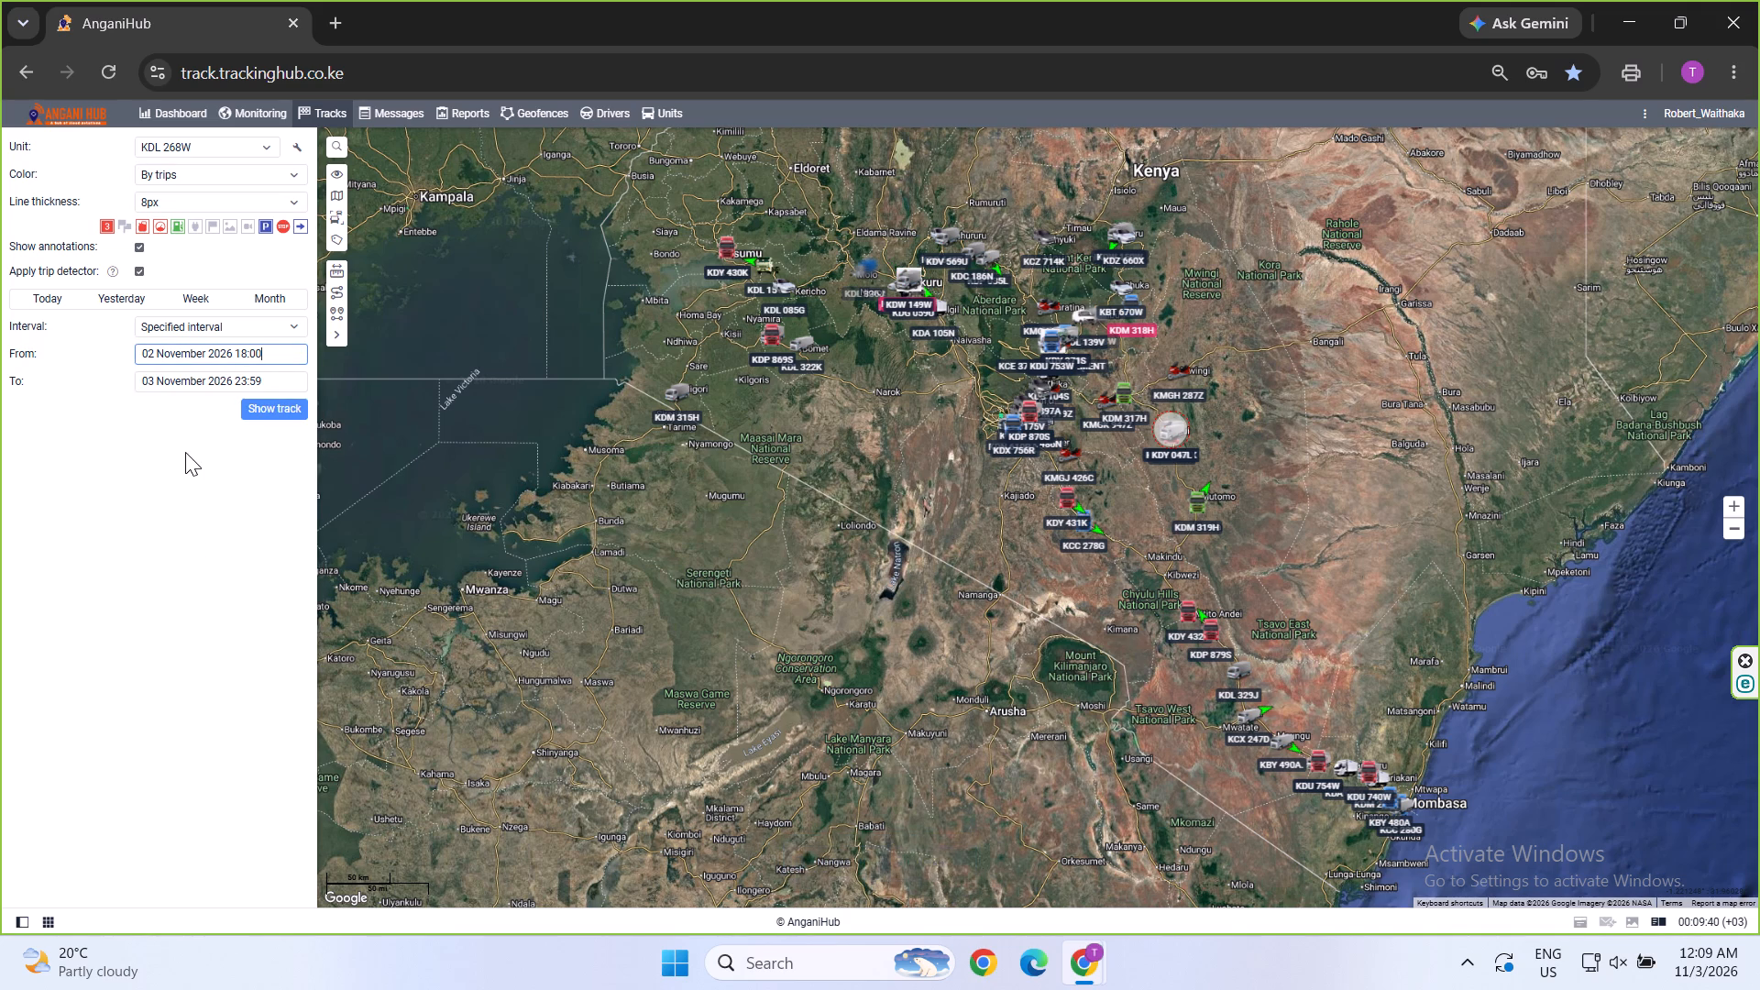
key("Return")
left_click(270, 419)
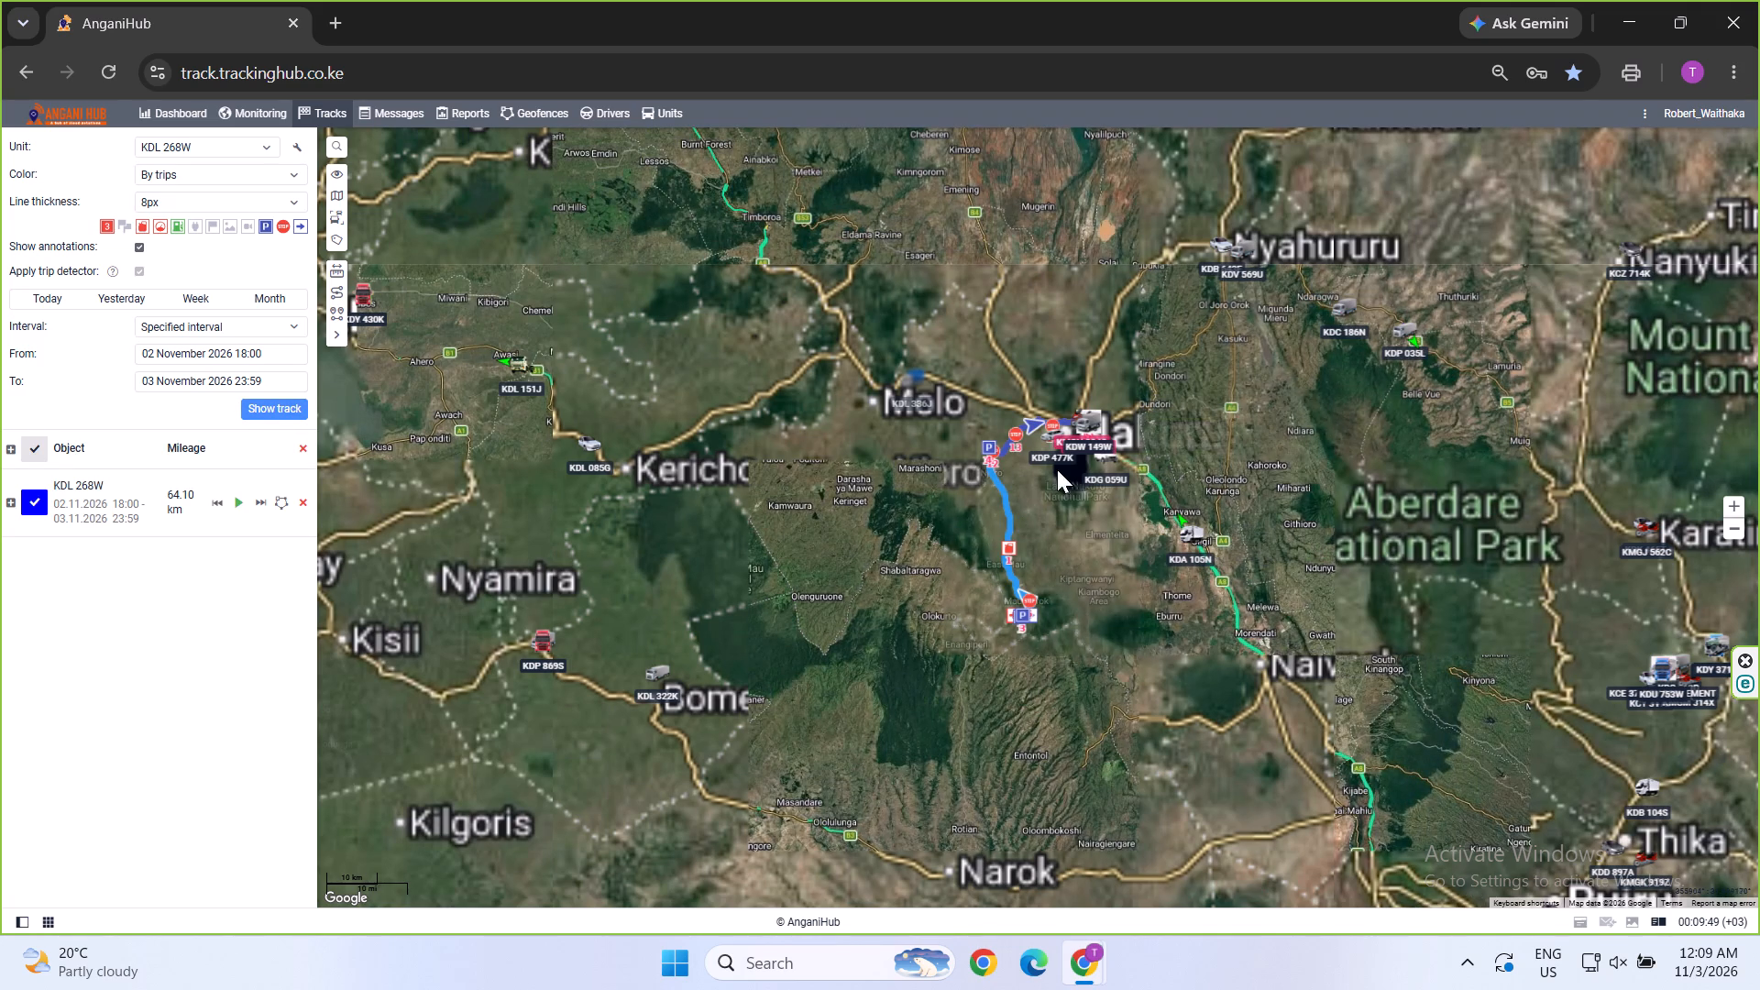
scroll(1067, 476, "up", 1)
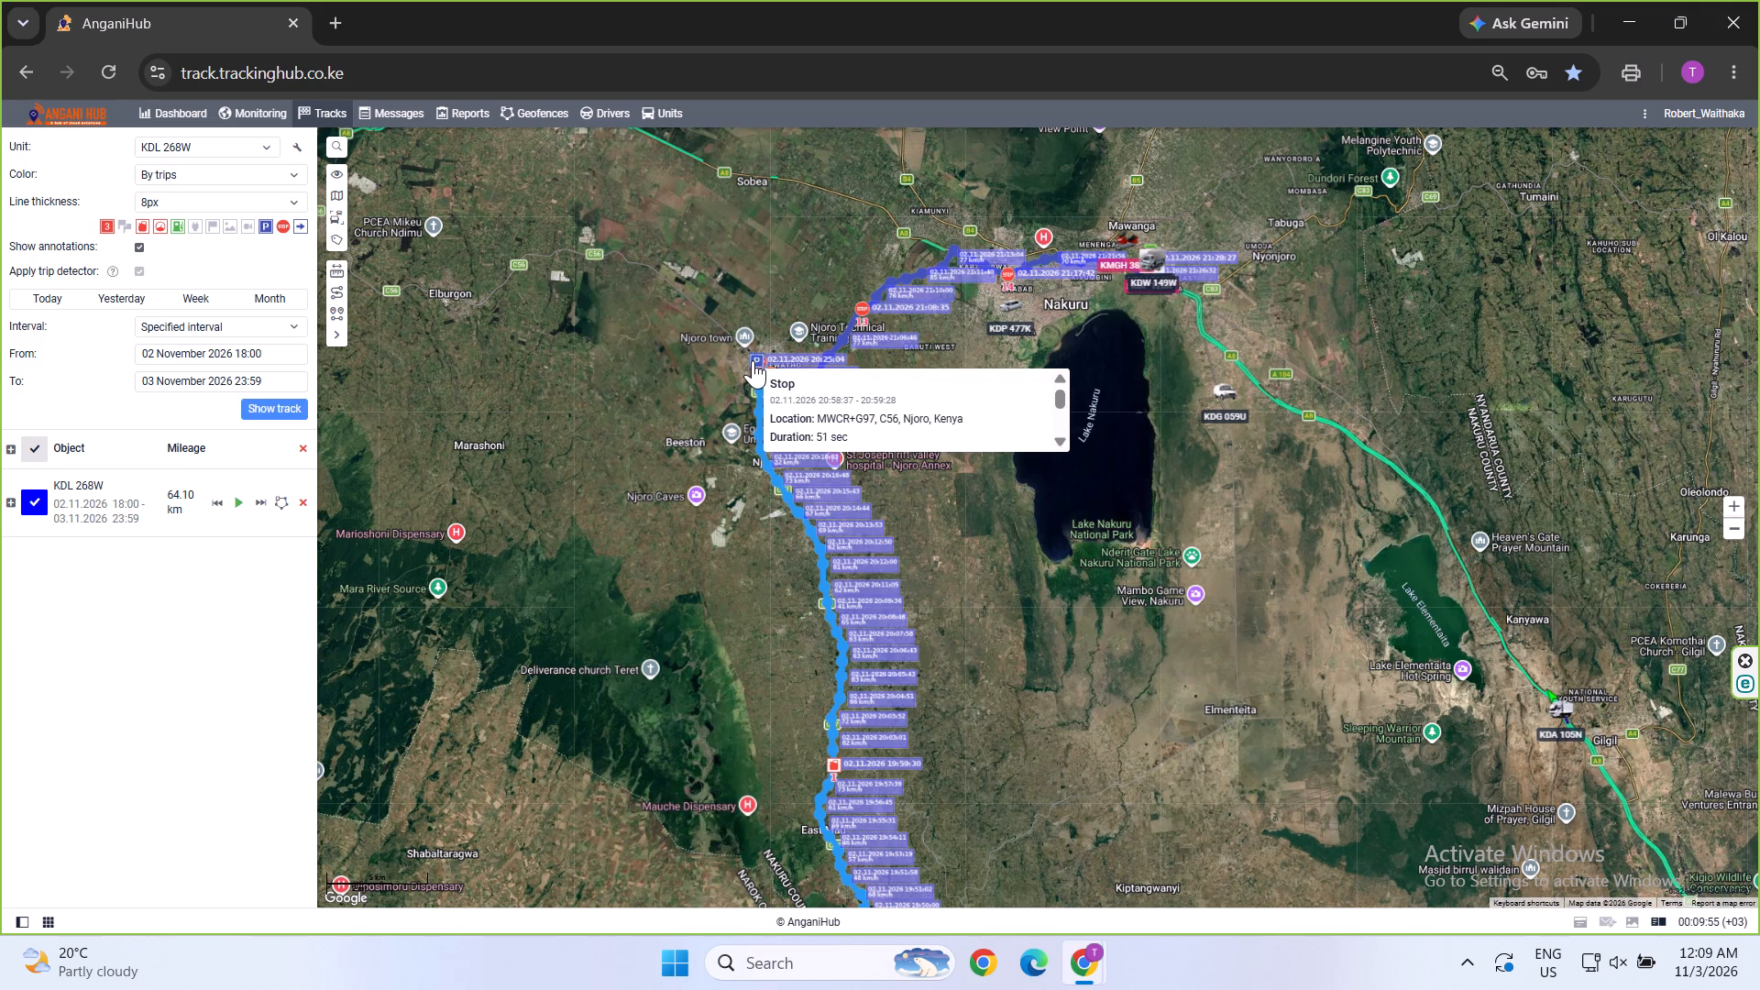
scroll(912, 409, "down", 1)
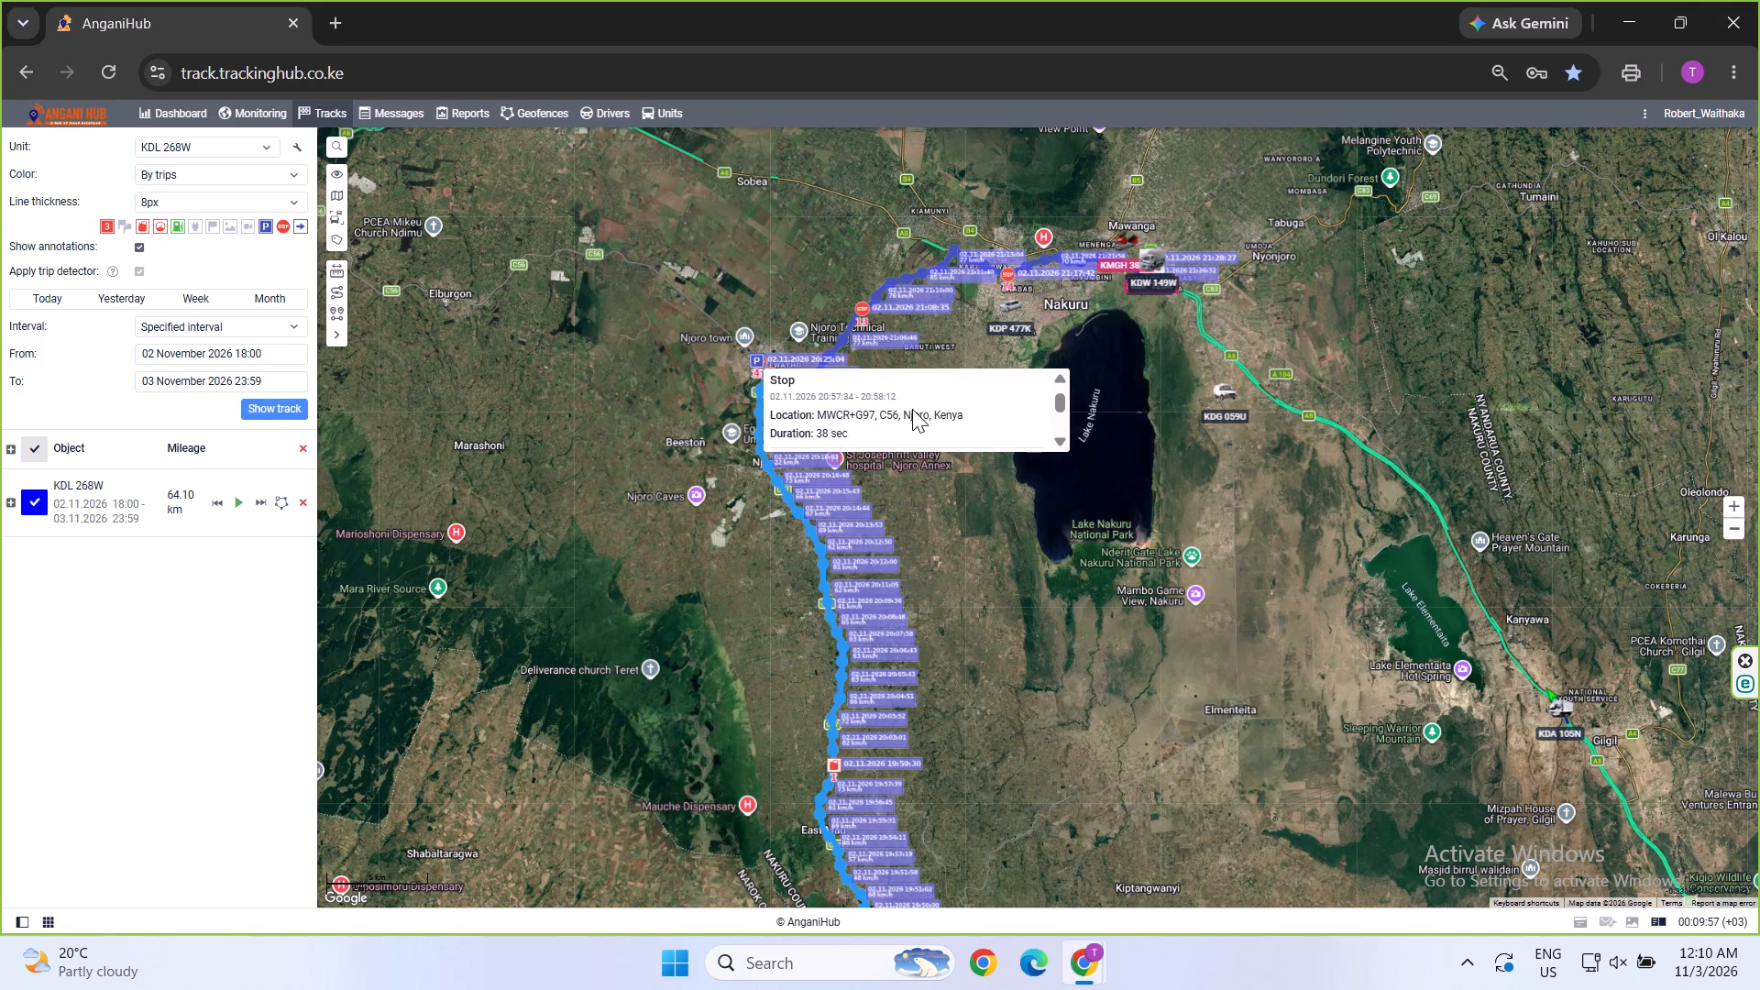
scroll(912, 409, "down", 2)
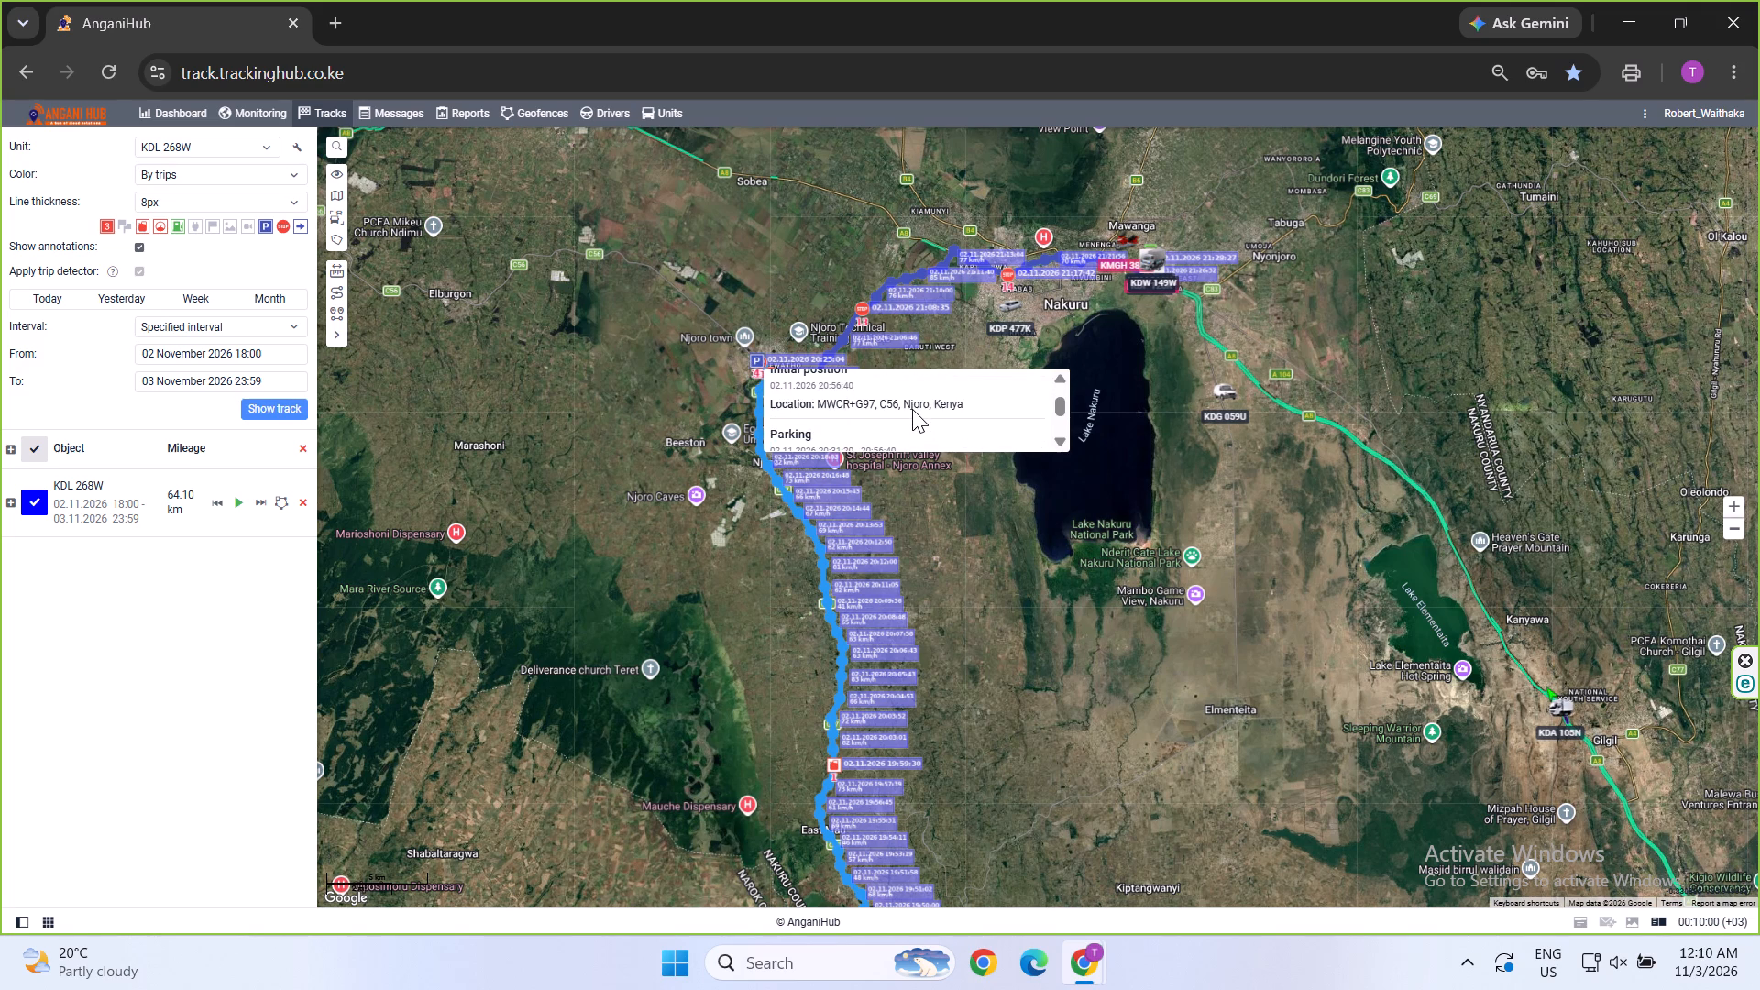
scroll(912, 409, "down", 2)
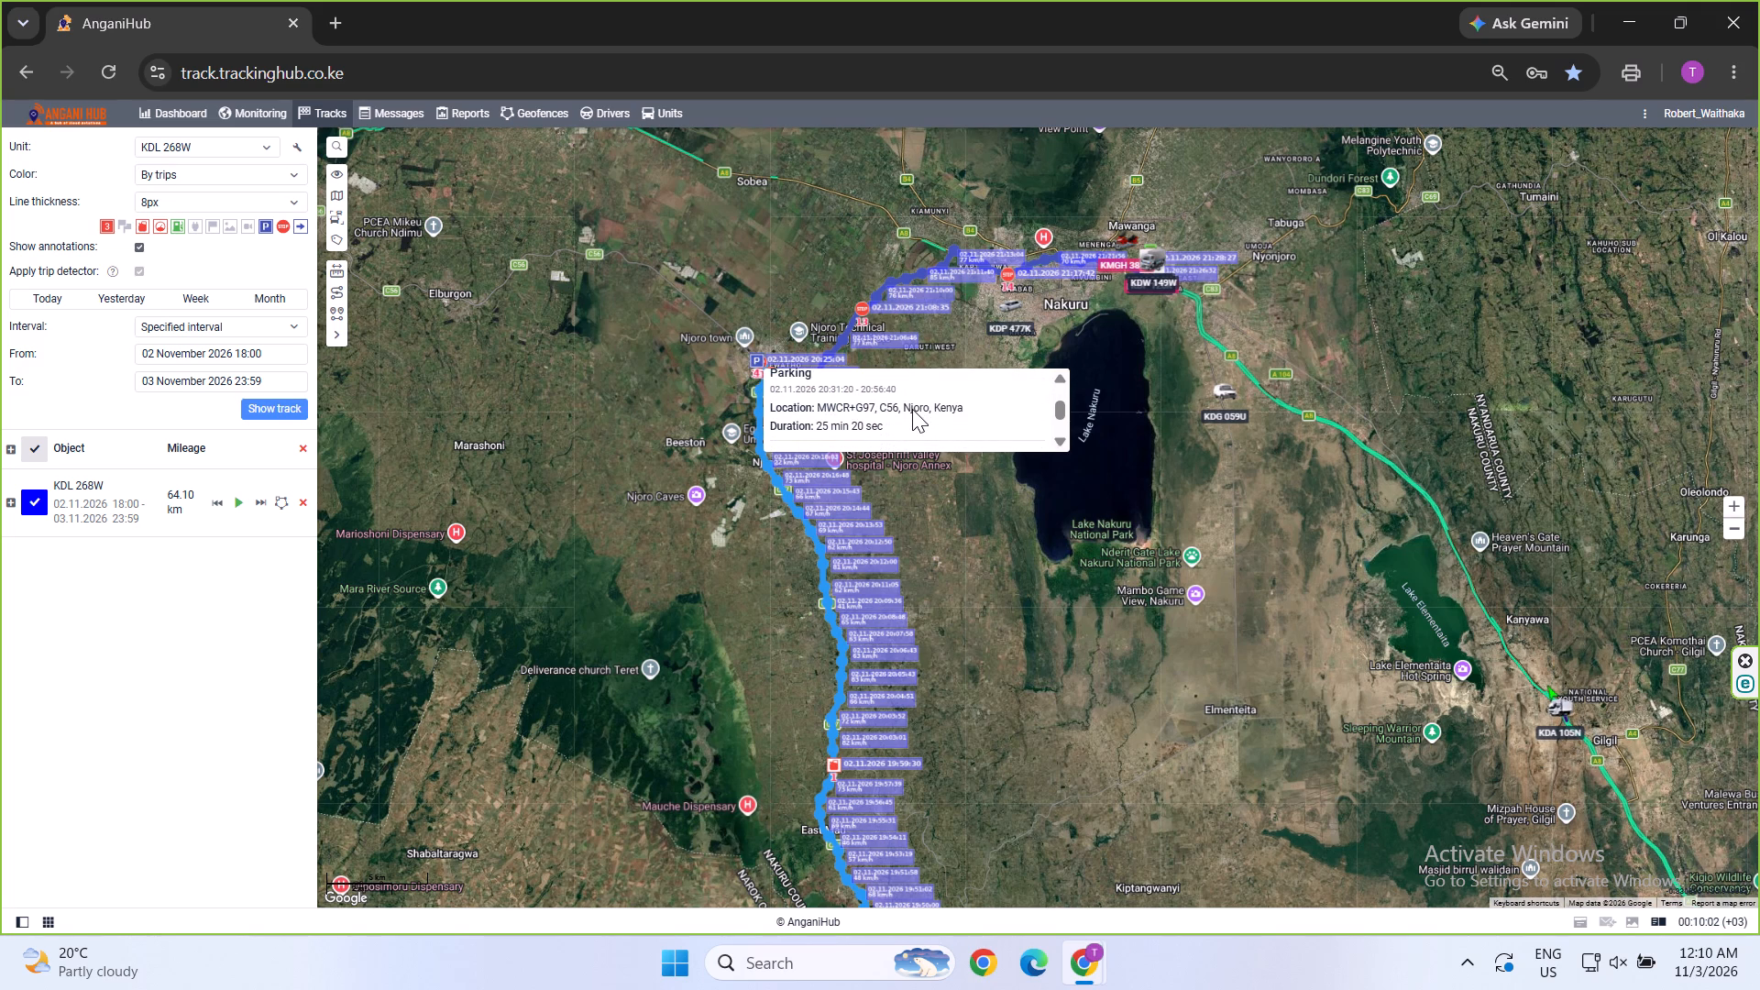
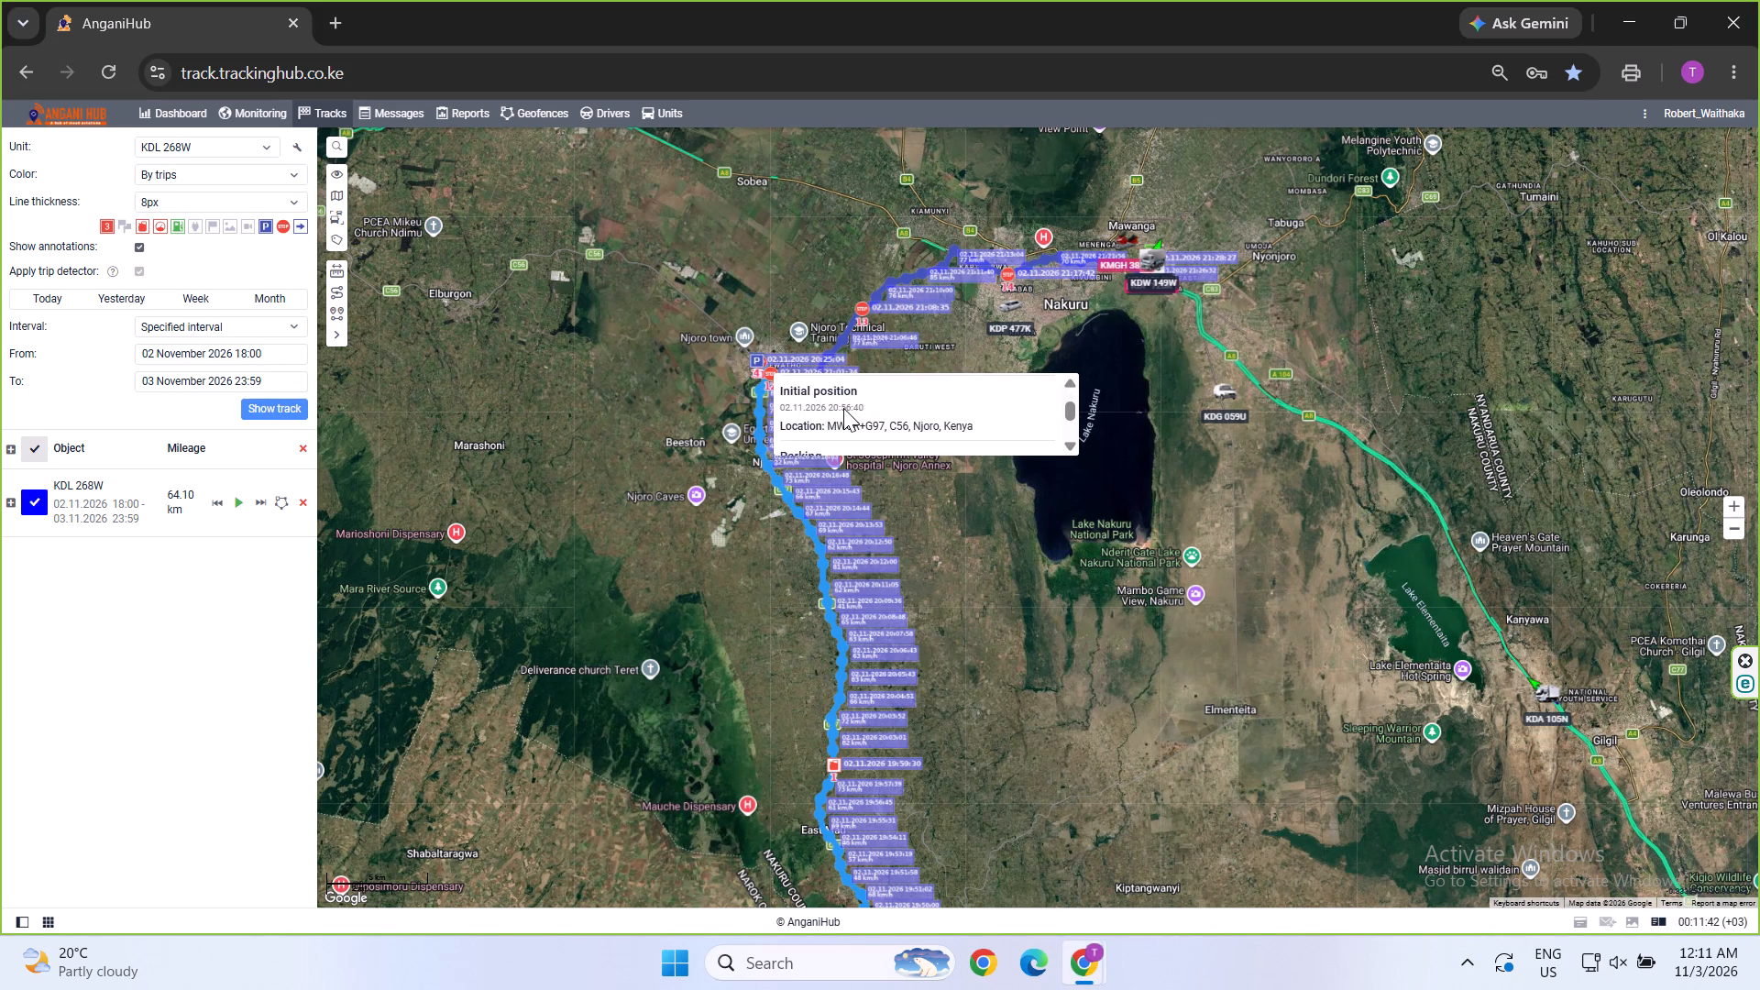
scroll(843, 408, "down", 2)
scroll(843, 408, "up", 1)
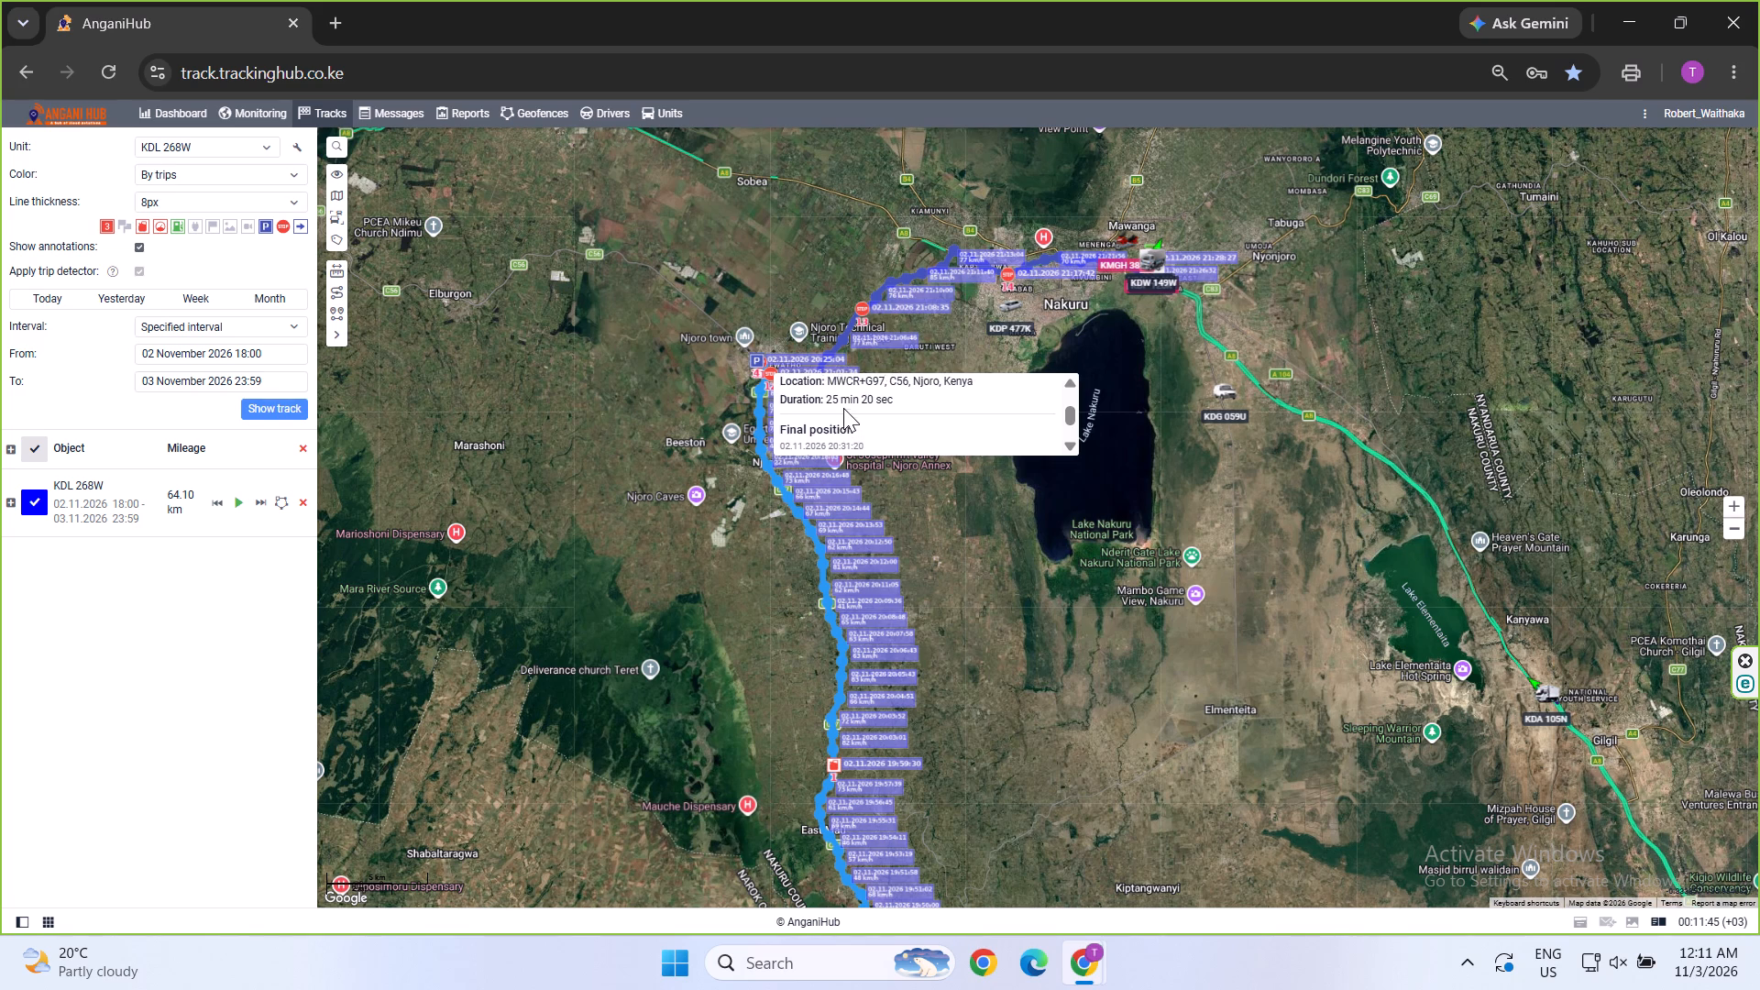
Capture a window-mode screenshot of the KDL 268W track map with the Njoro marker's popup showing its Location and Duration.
scroll(843, 408, "up", 1)
key("Print")
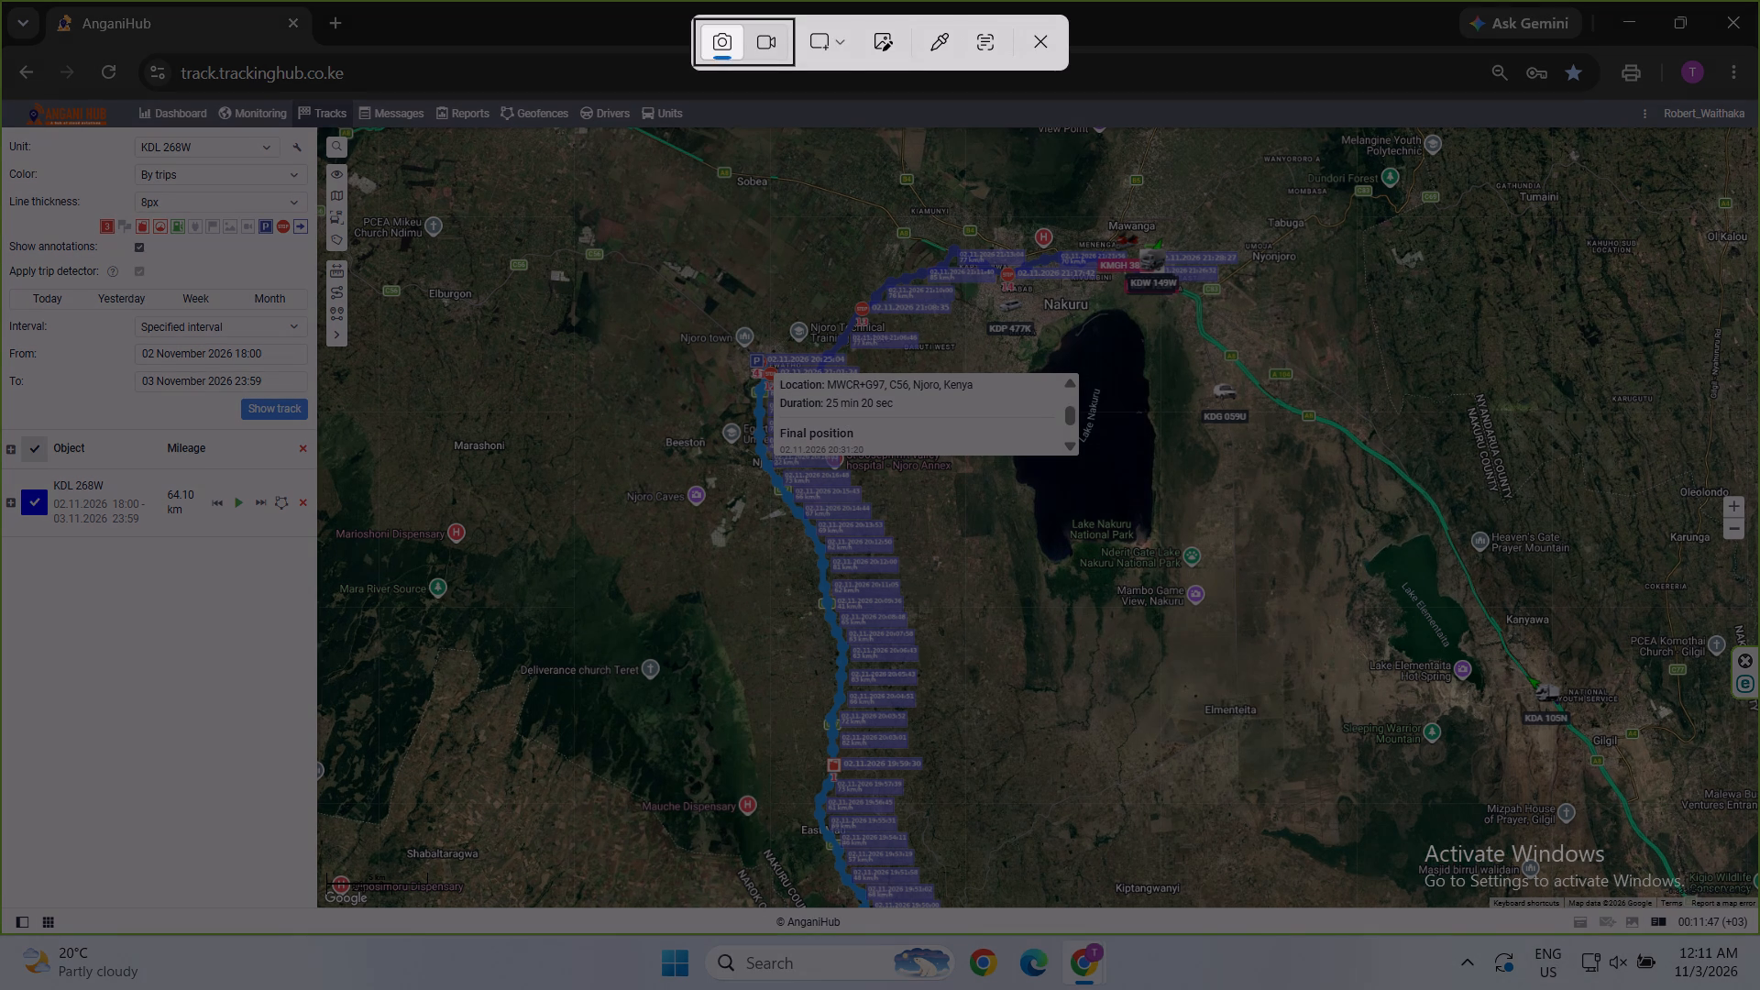
left_click(844, 43)
left_click(868, 91)
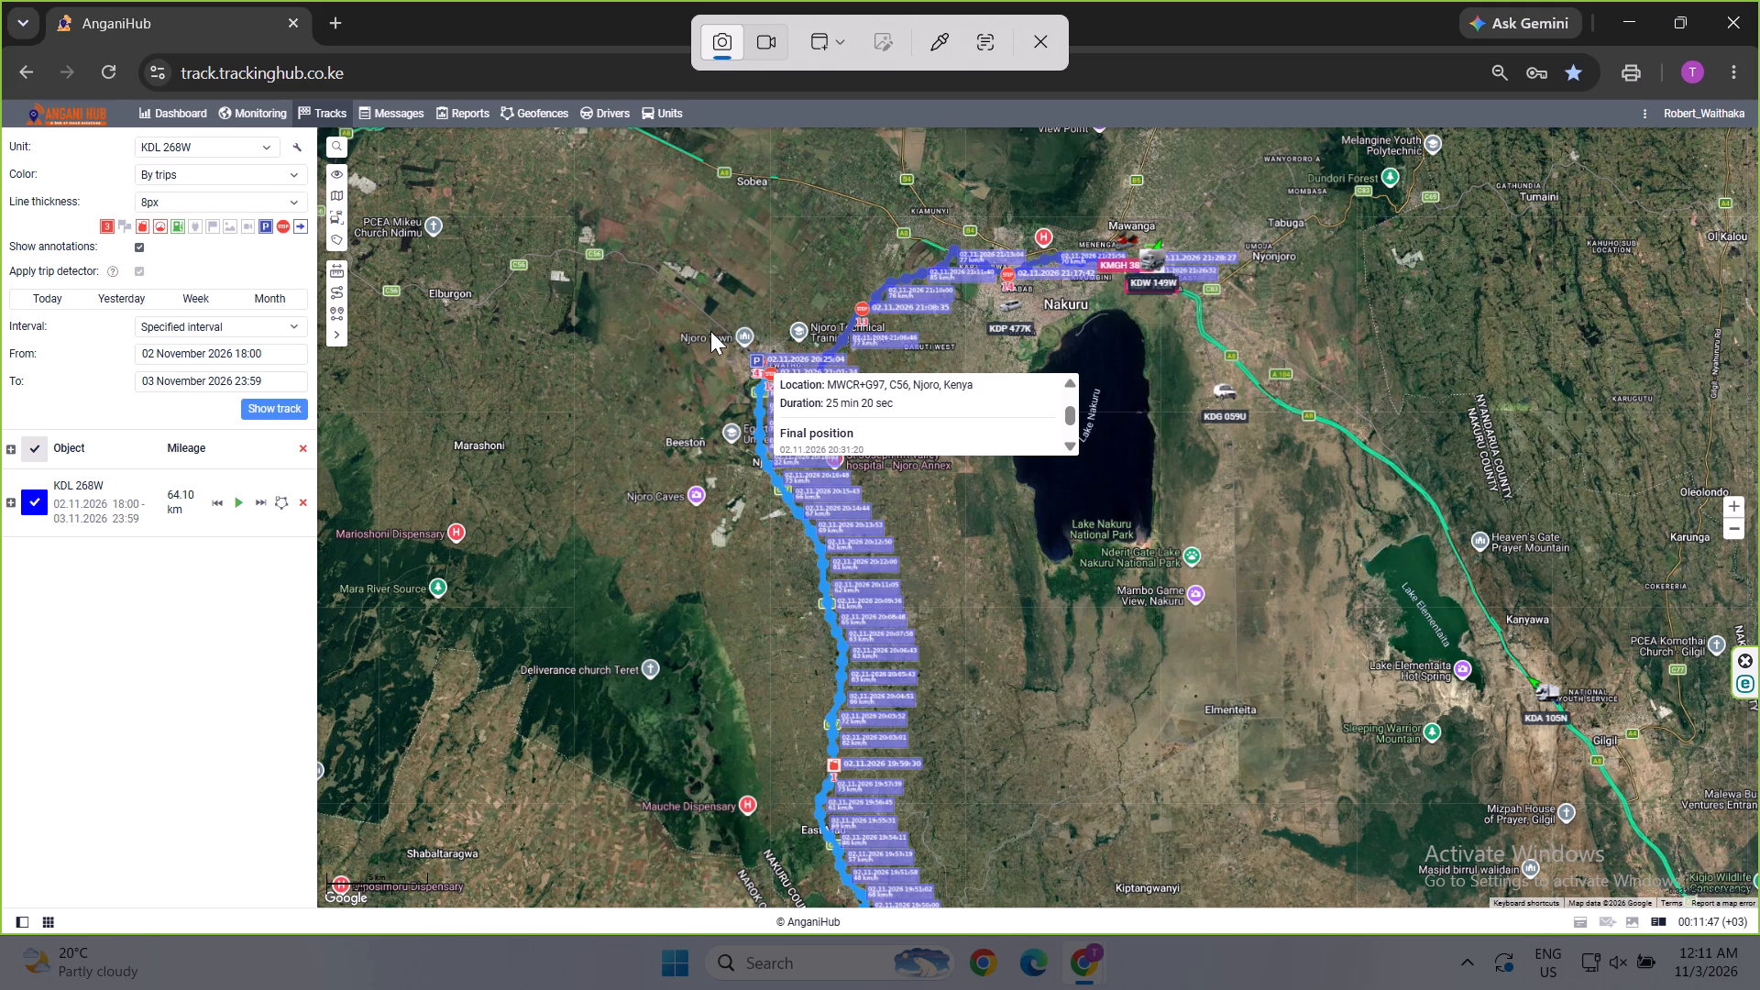
left_click(710, 331)
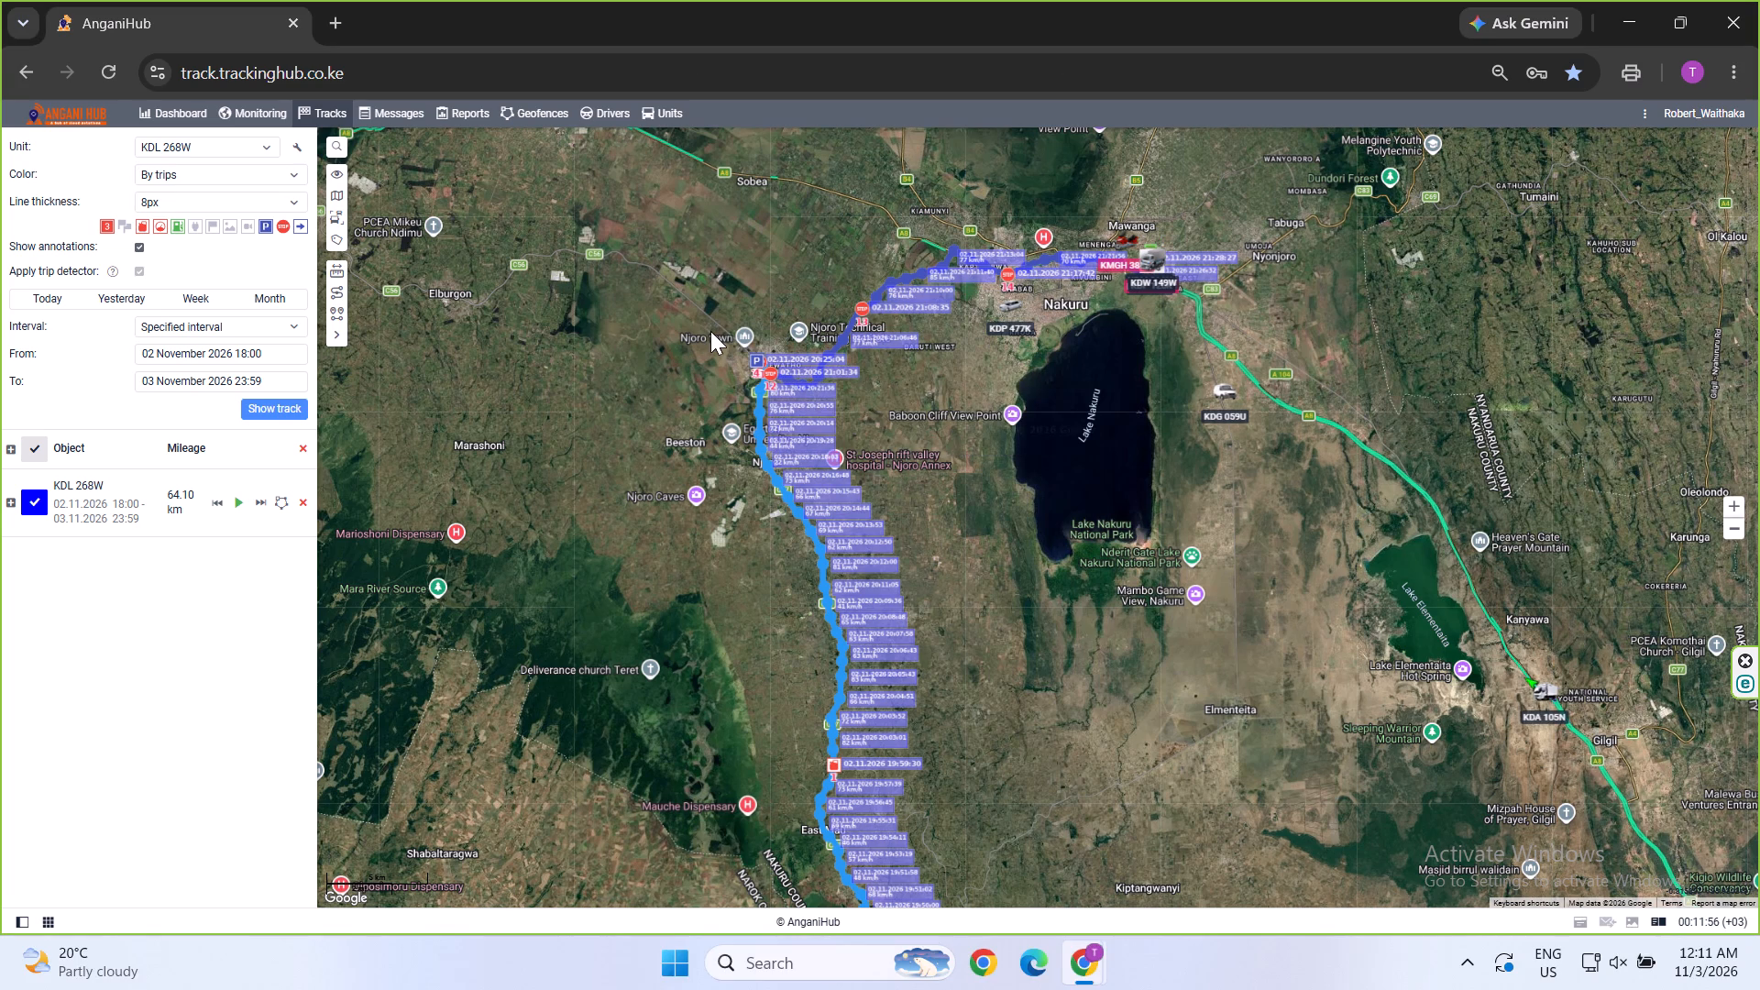
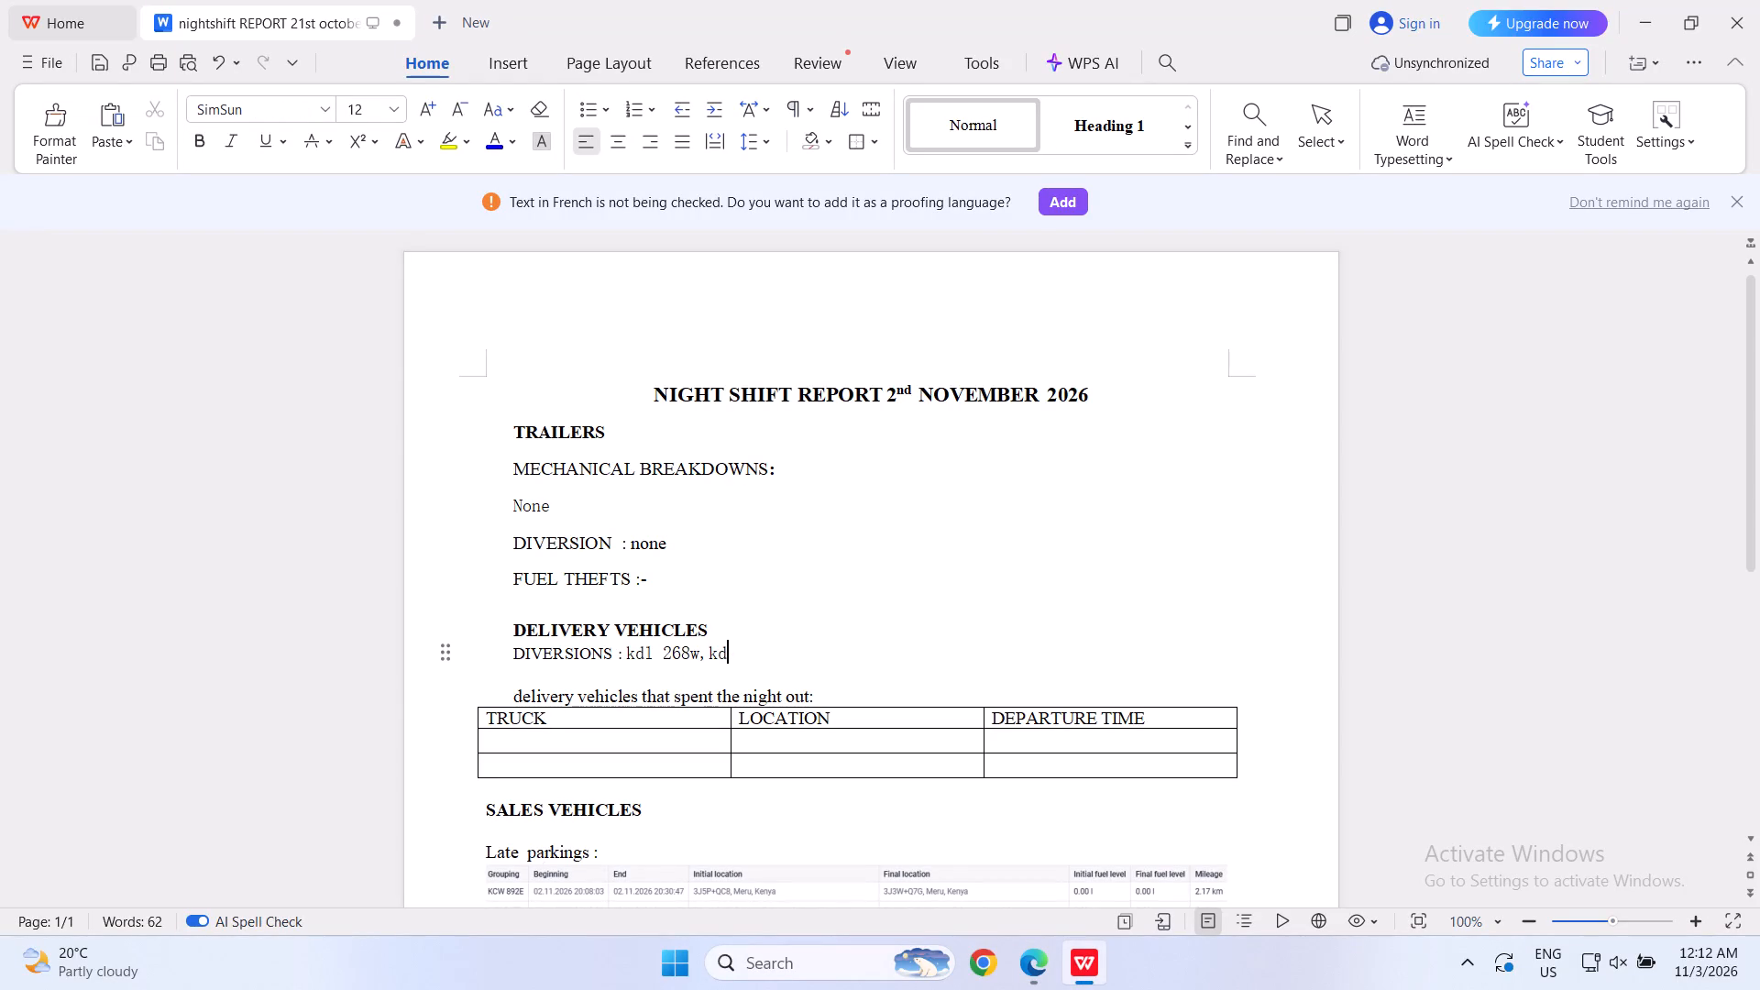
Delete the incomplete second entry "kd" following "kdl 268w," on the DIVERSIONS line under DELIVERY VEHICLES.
key("BackSpace")
key("BackSpace")
key("BackSpace")
key("comma")
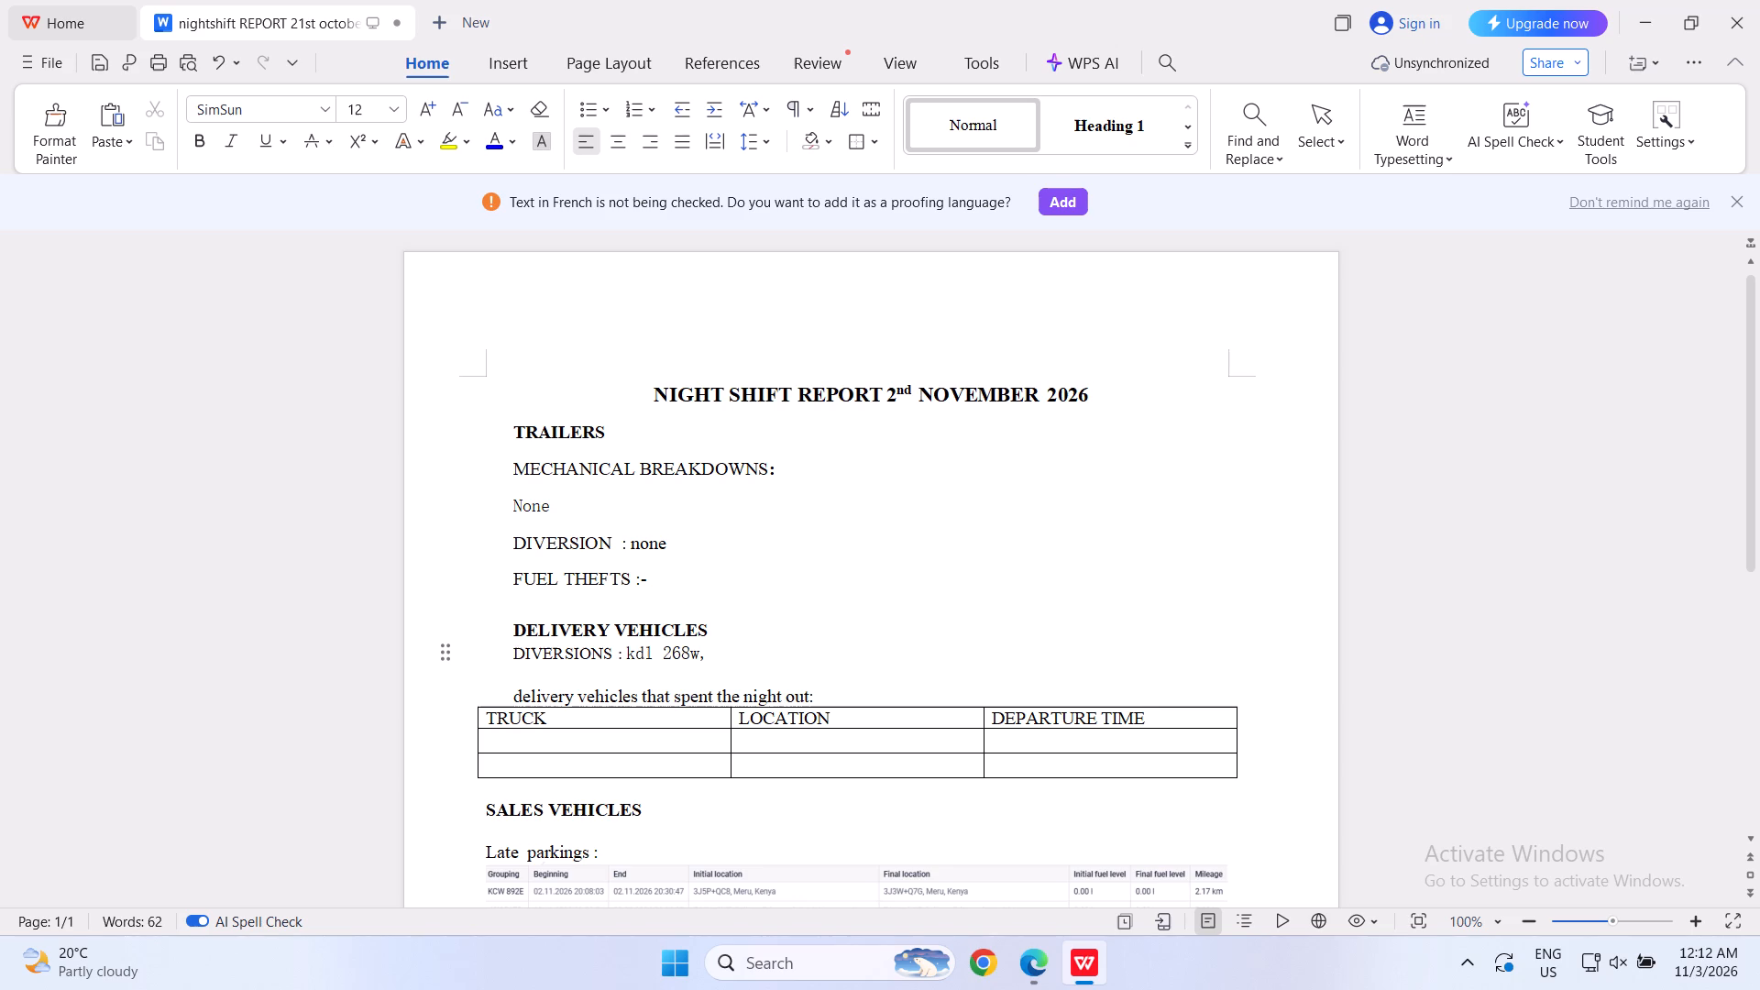
key("space")
left_click(792, 652)
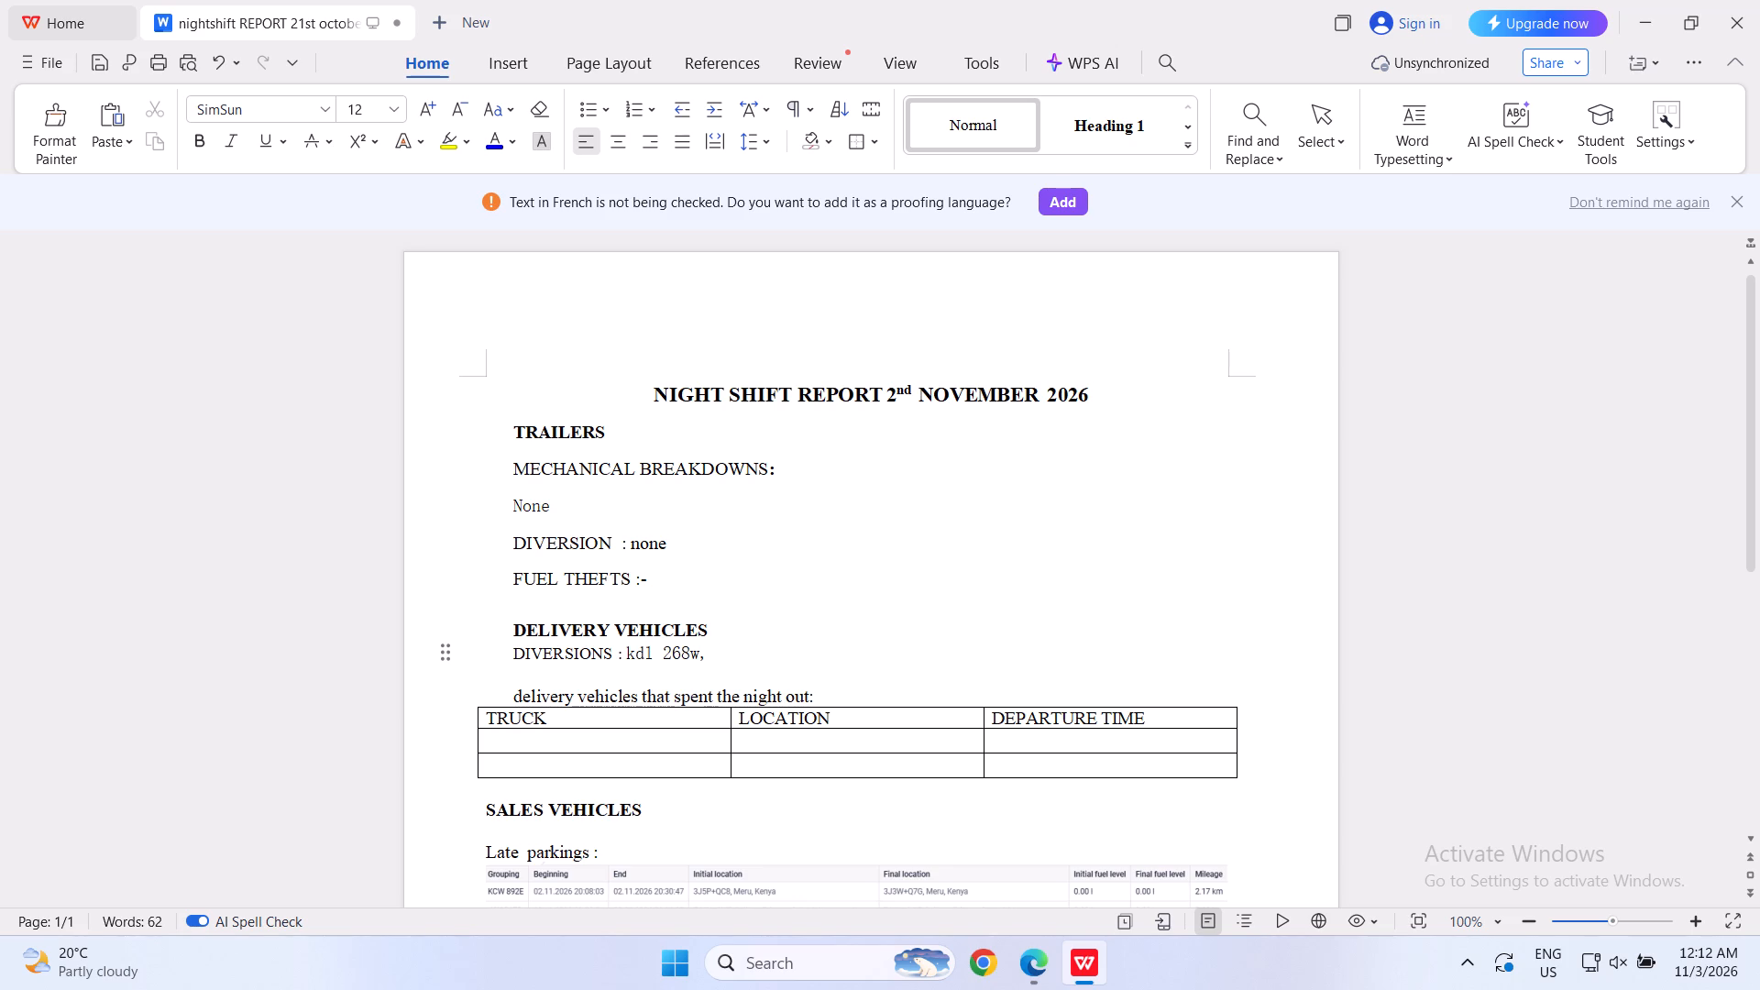
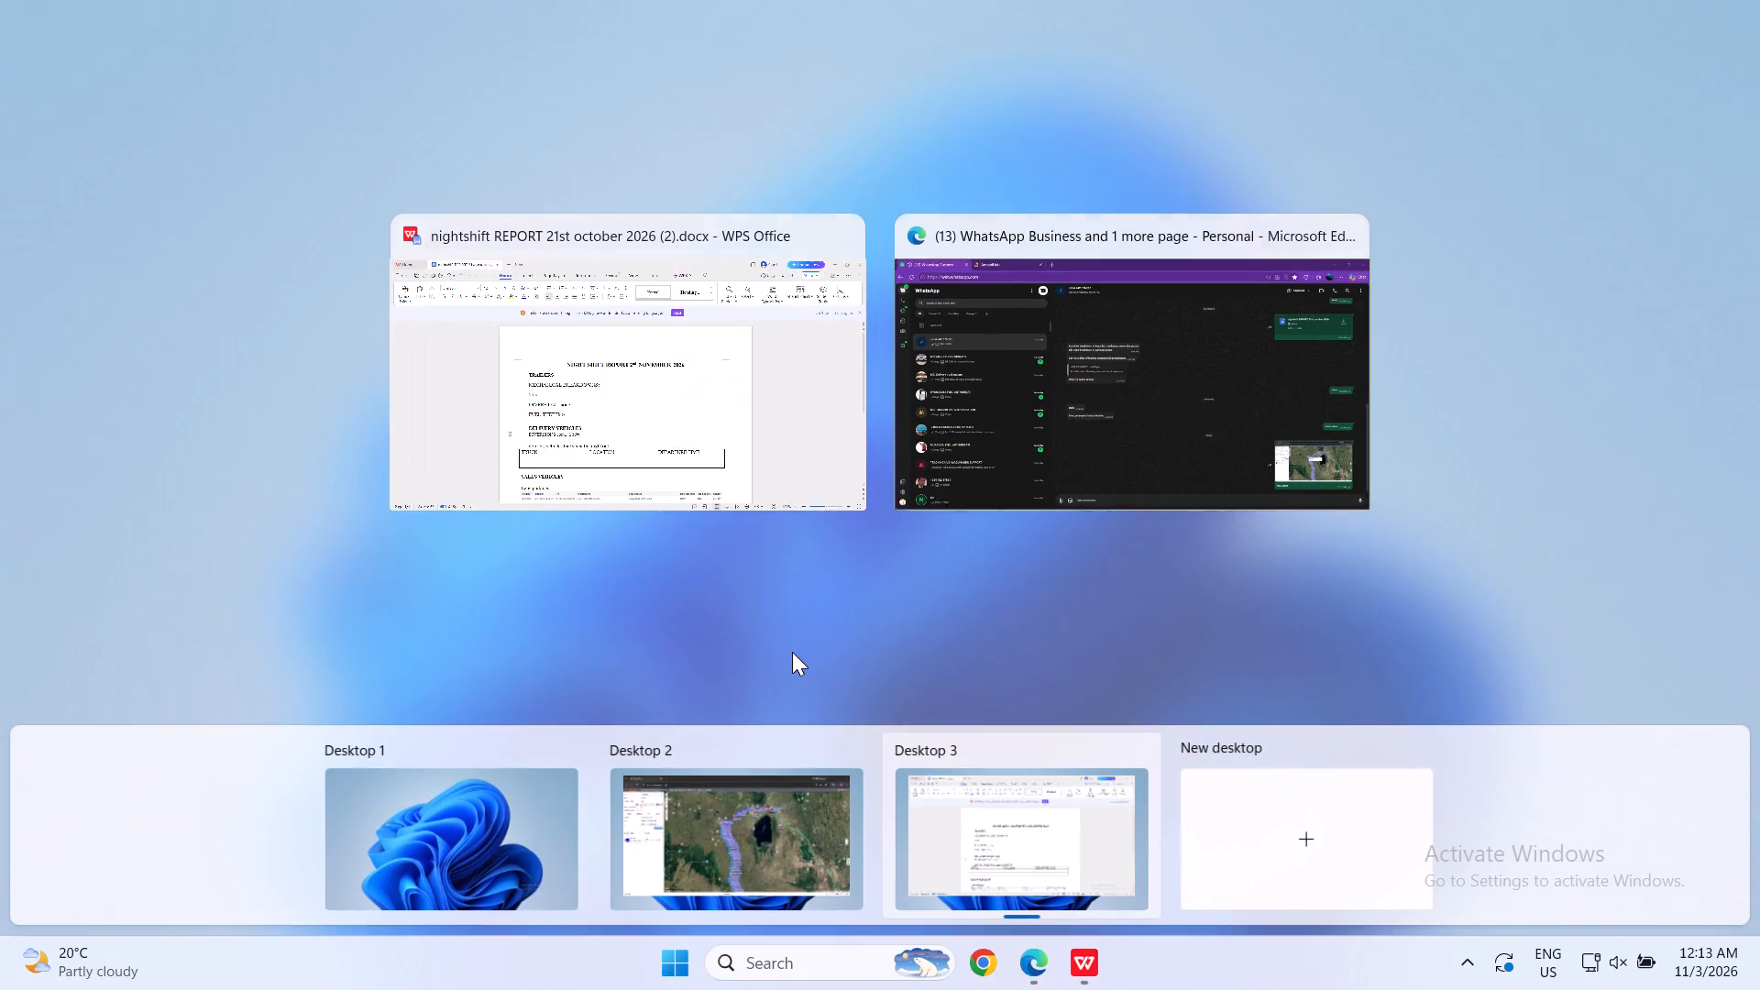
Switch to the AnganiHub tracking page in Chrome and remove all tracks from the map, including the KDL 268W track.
left_click(746, 833)
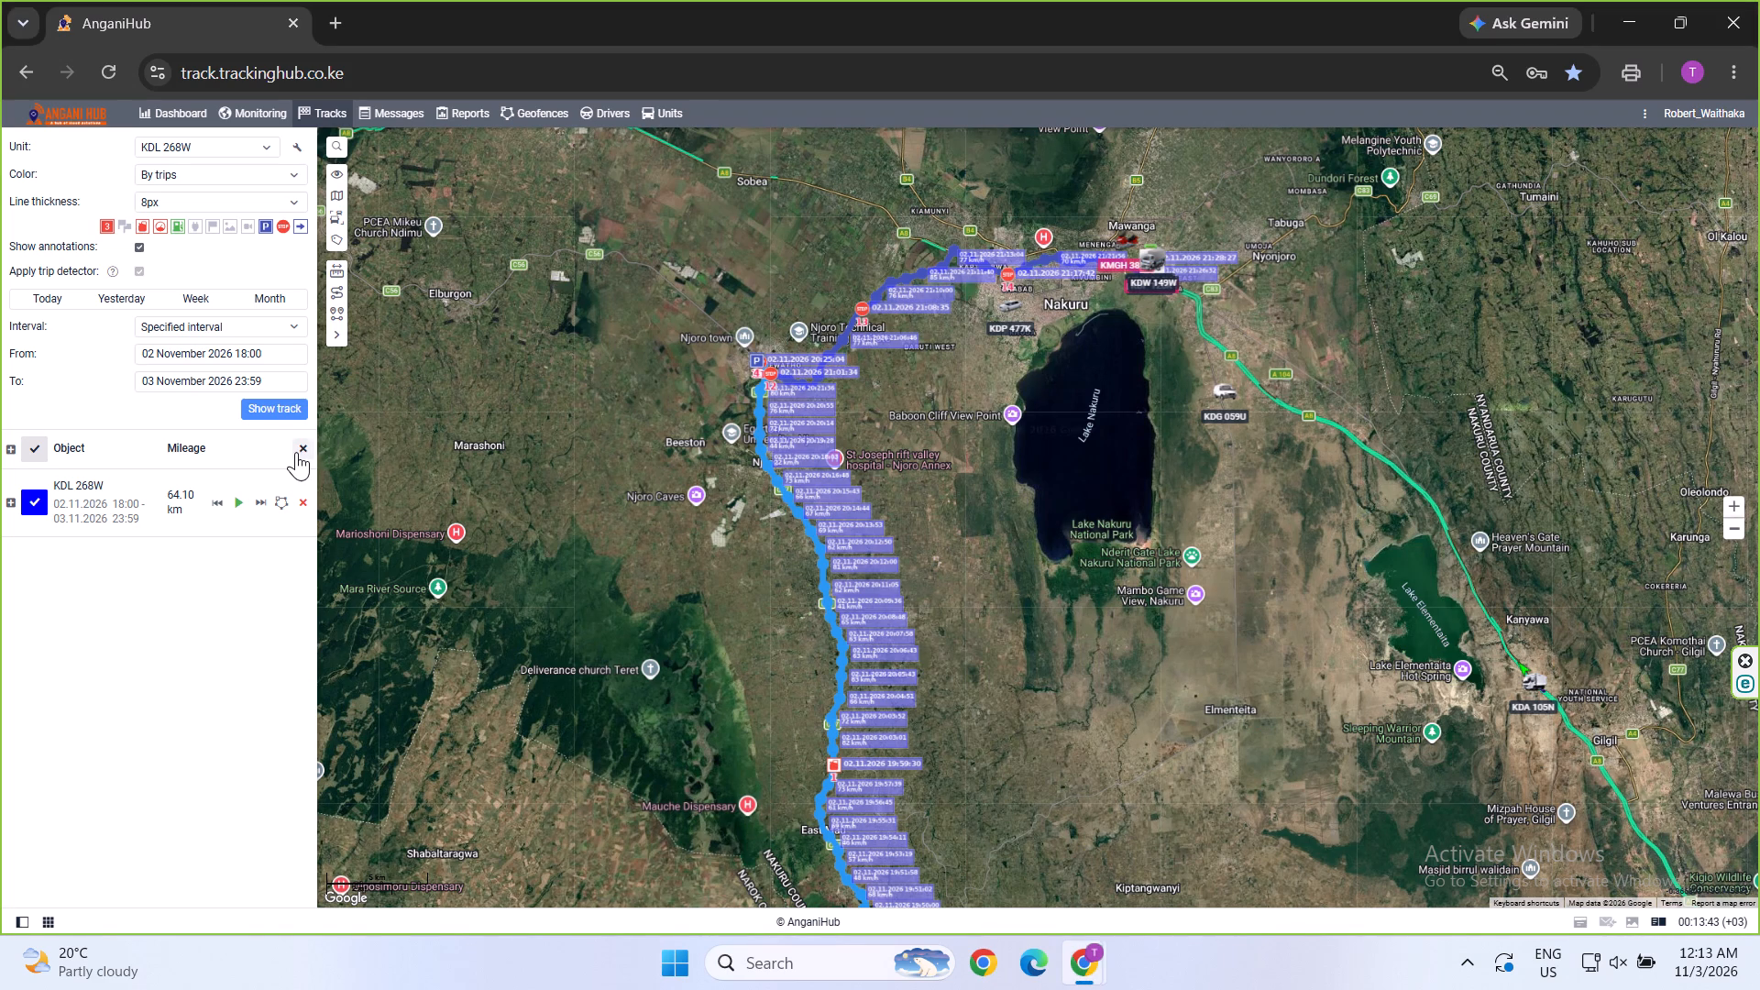
left_click(296, 452)
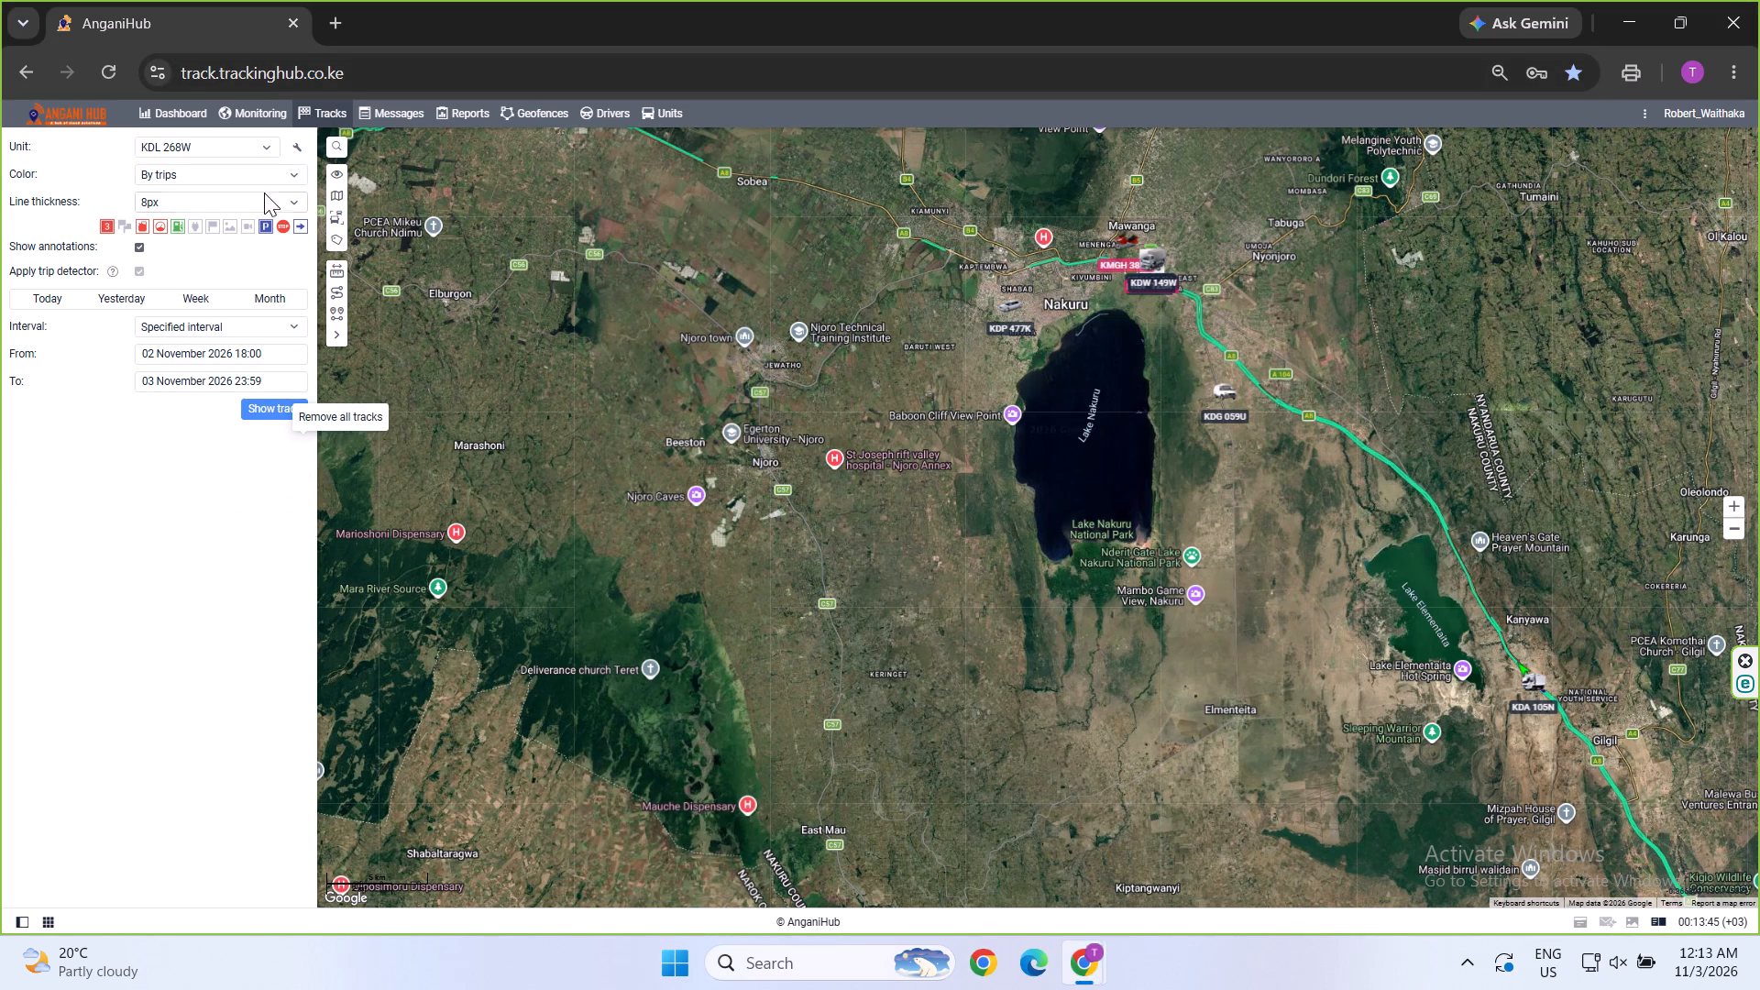
left_click(212, 153)
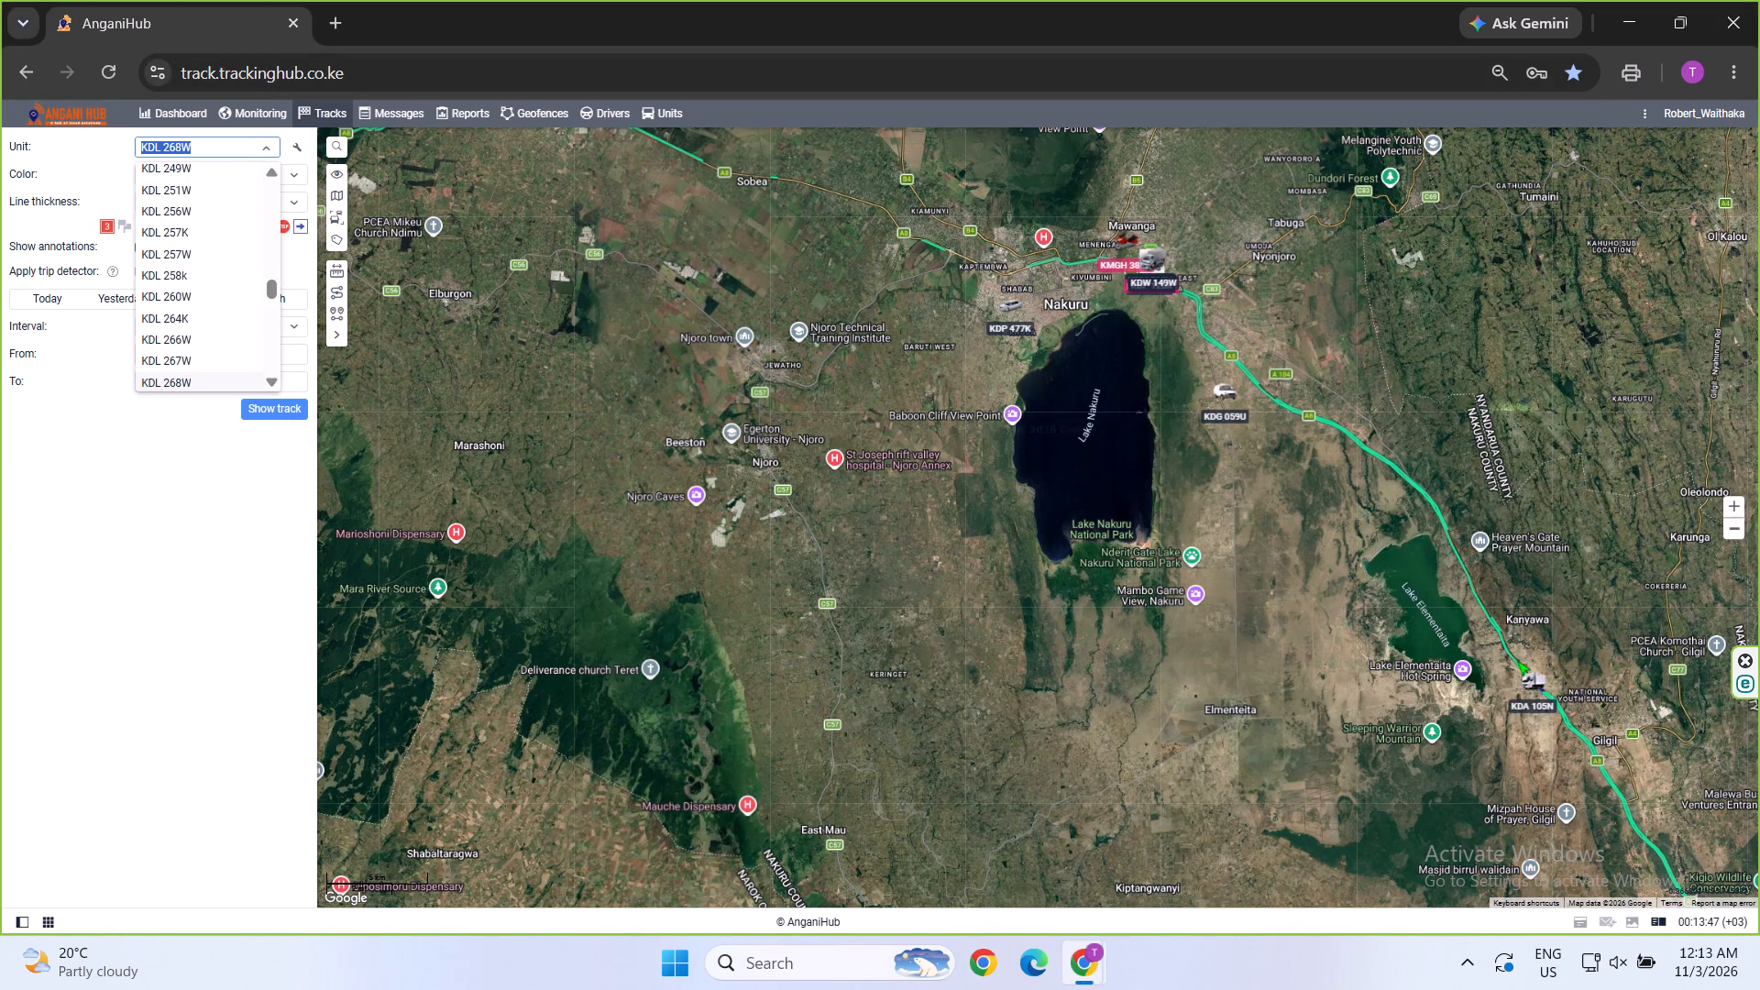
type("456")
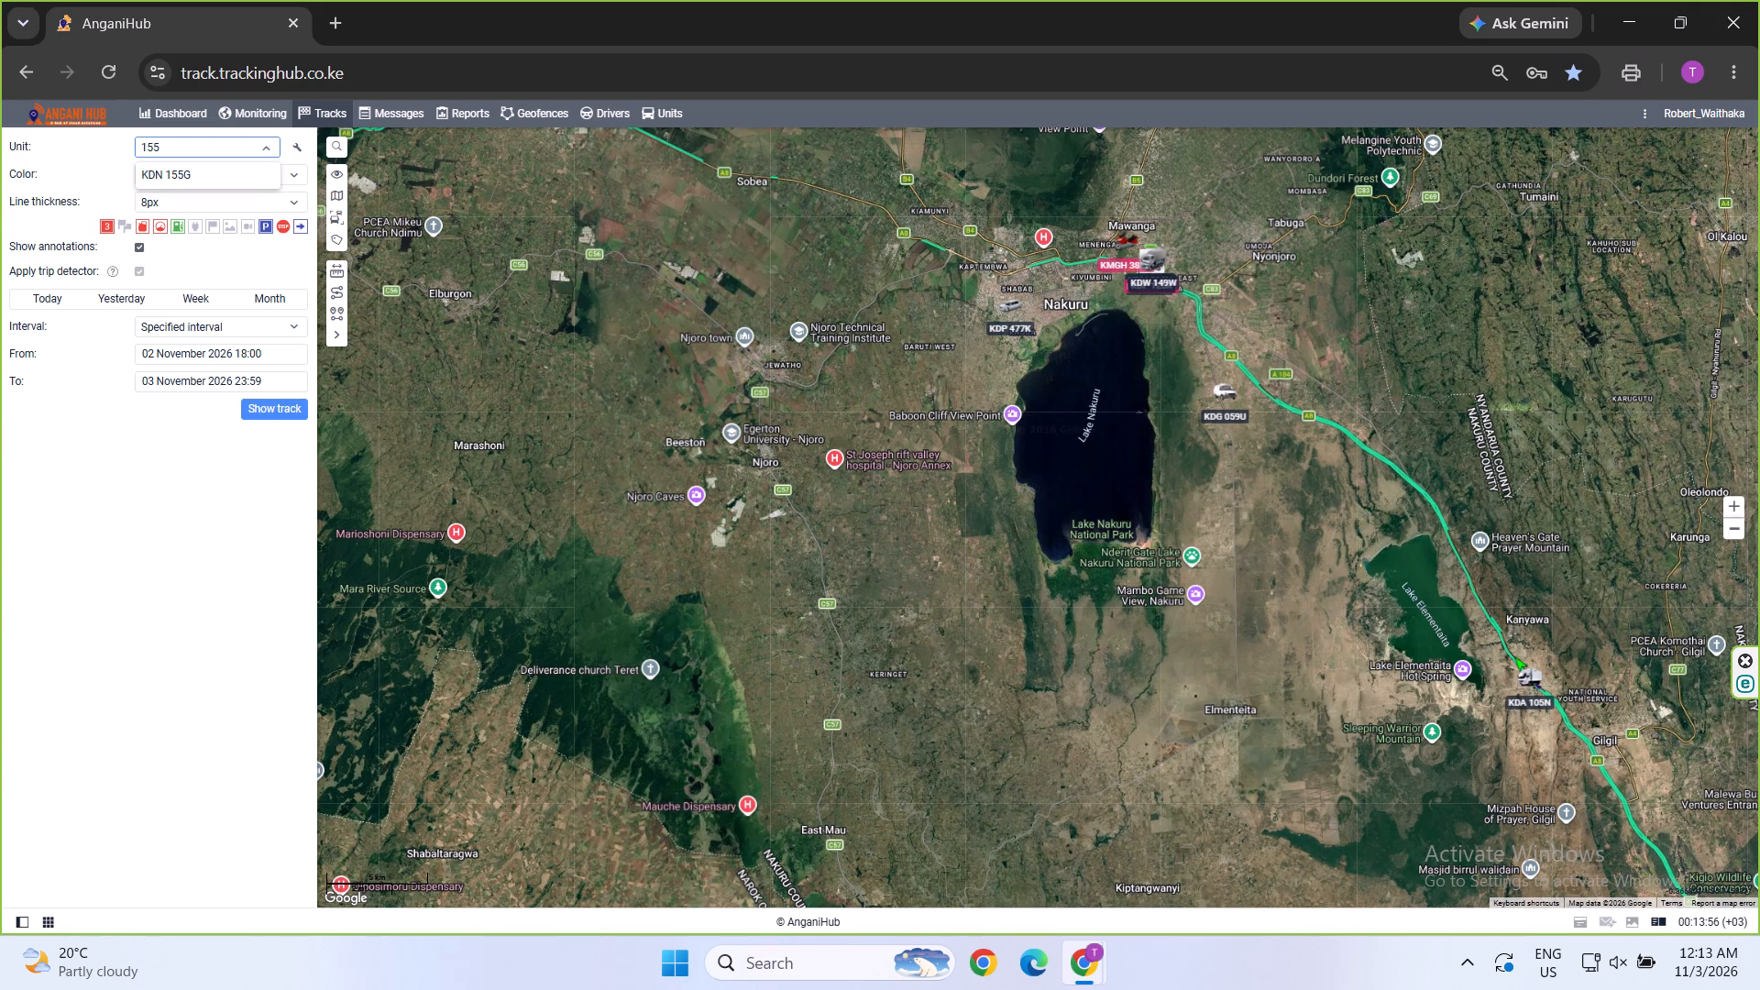
left_click(199, 170)
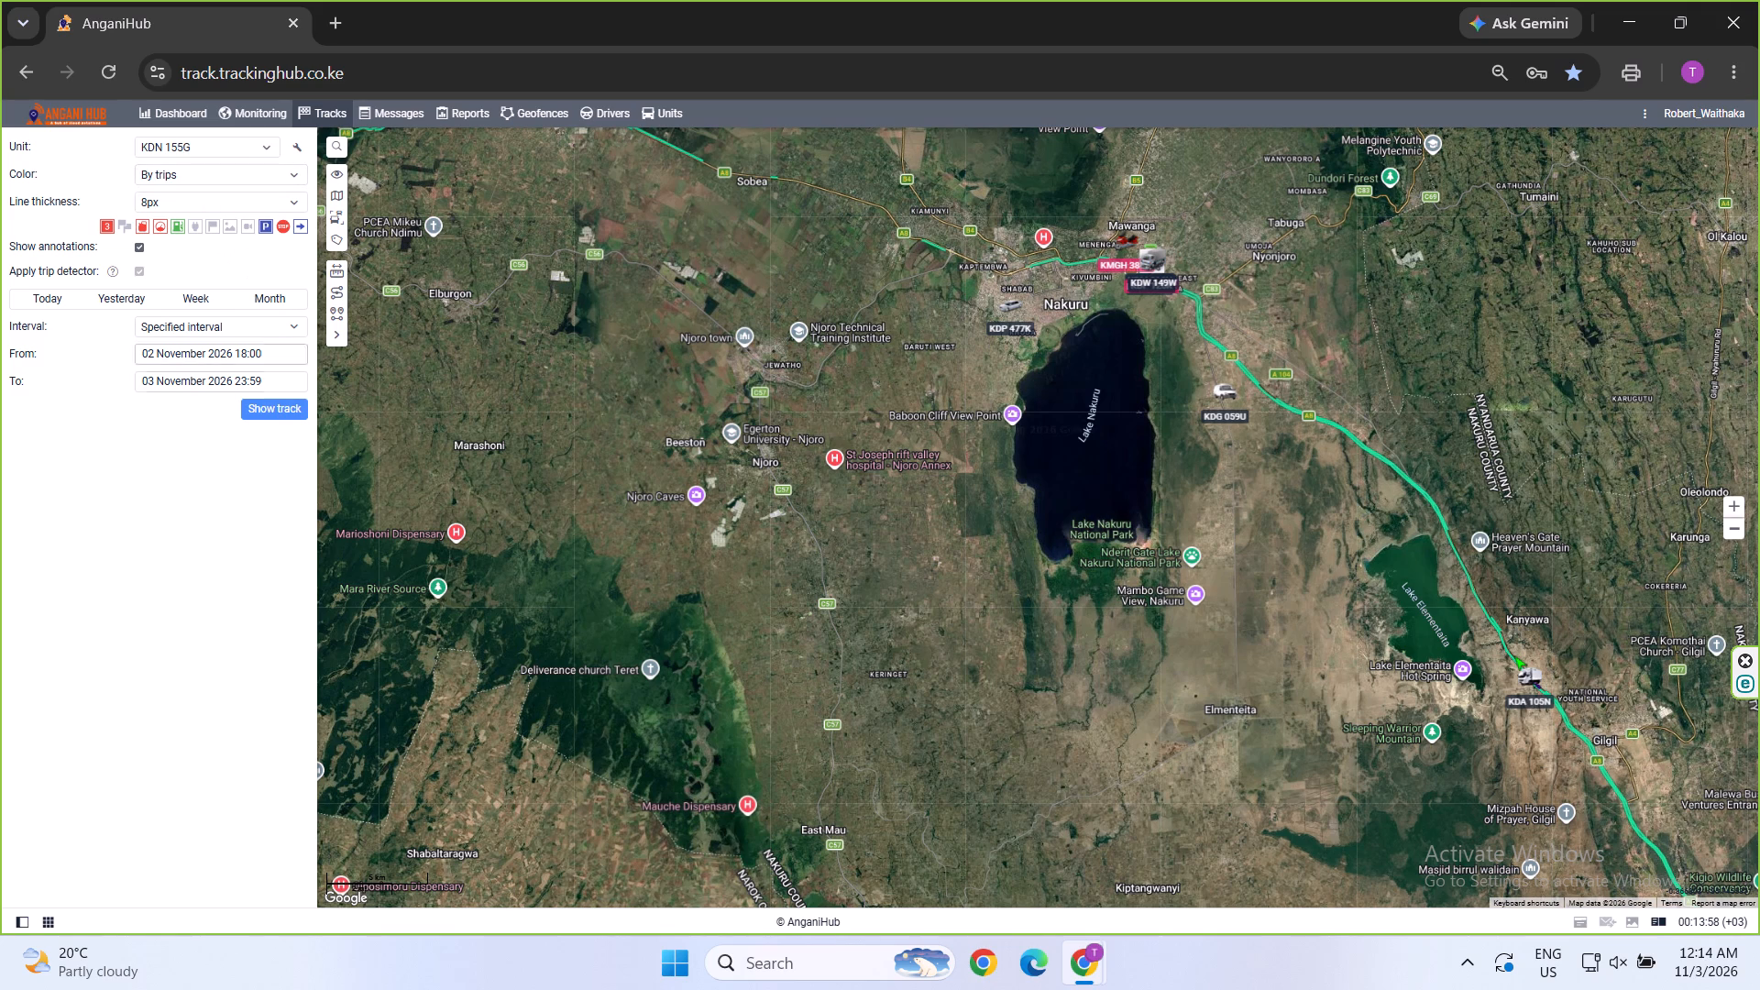
left_click(267, 408)
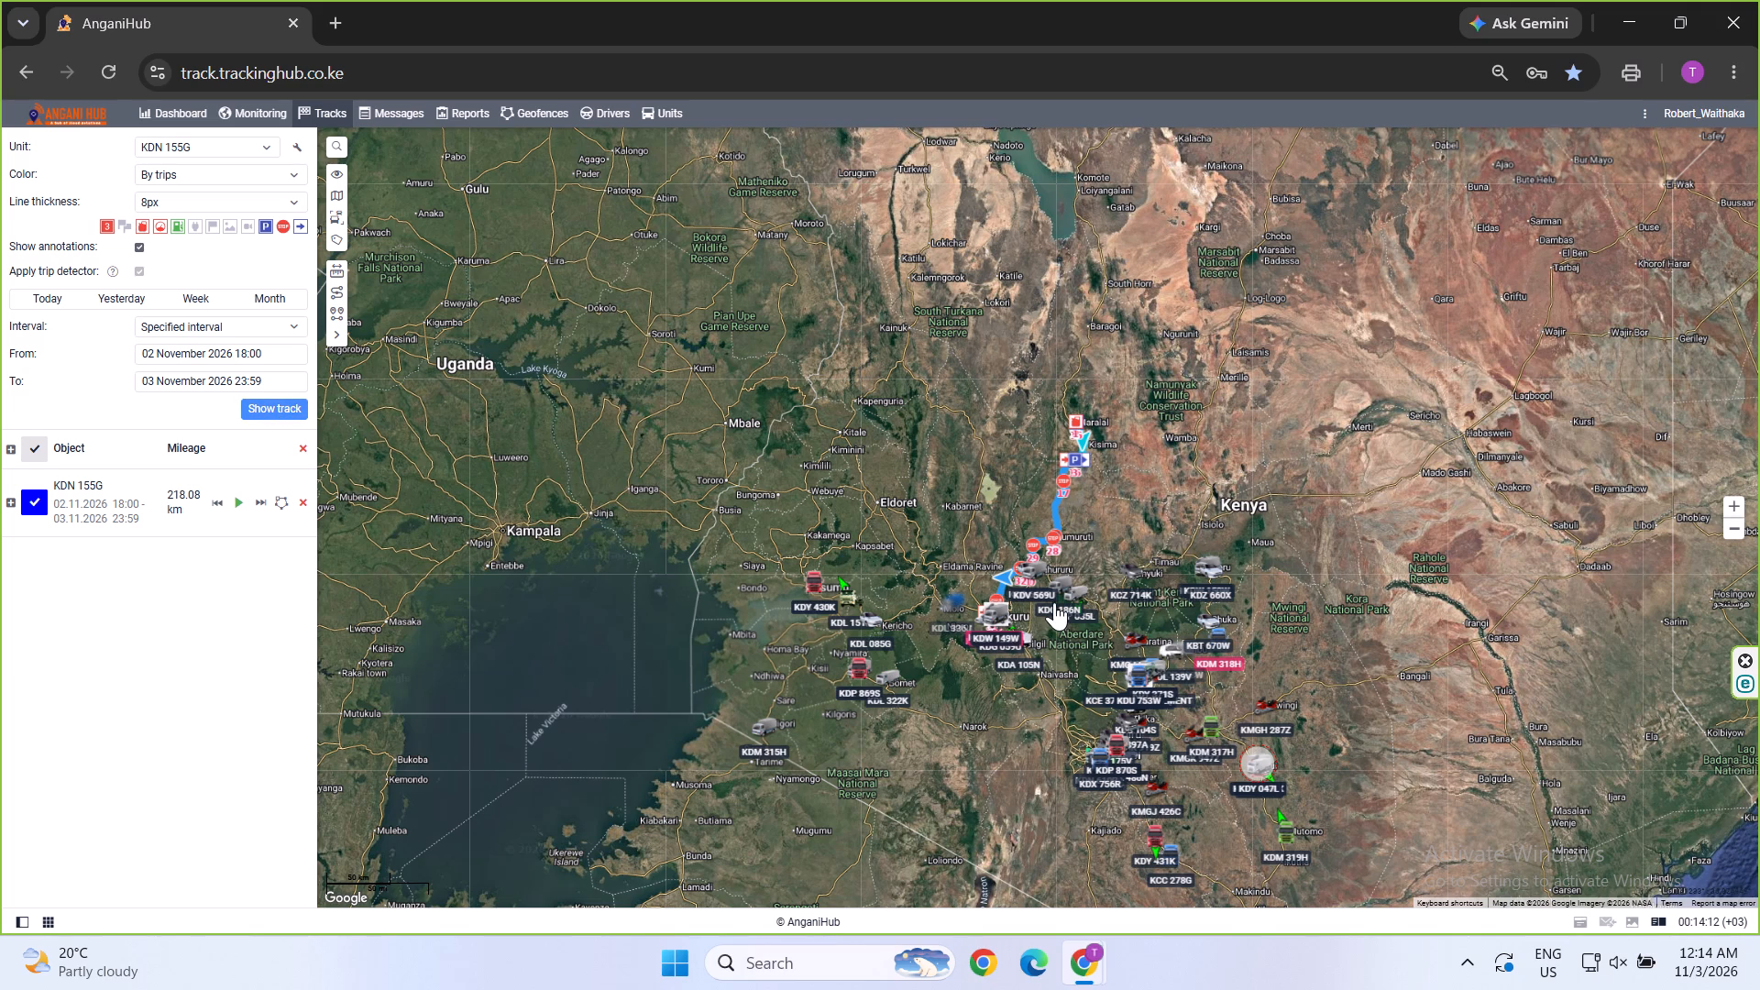
scroll(1054, 602, "up", 2)
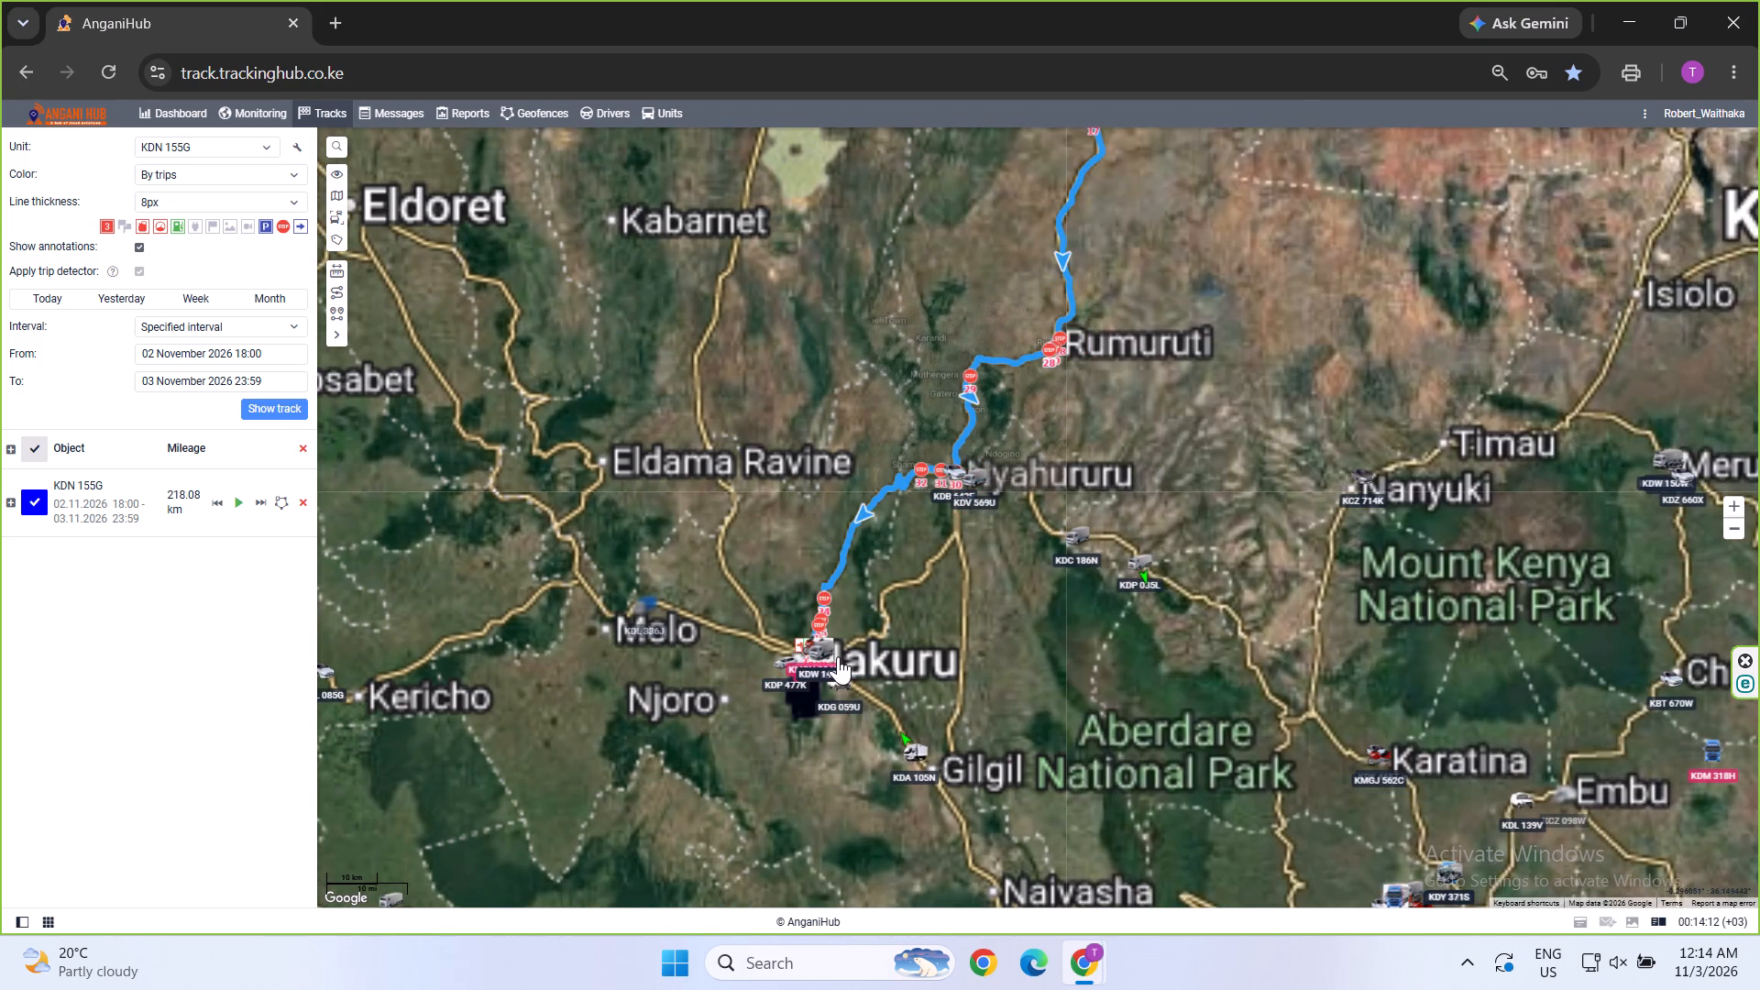
scroll(901, 584, "up", 1)
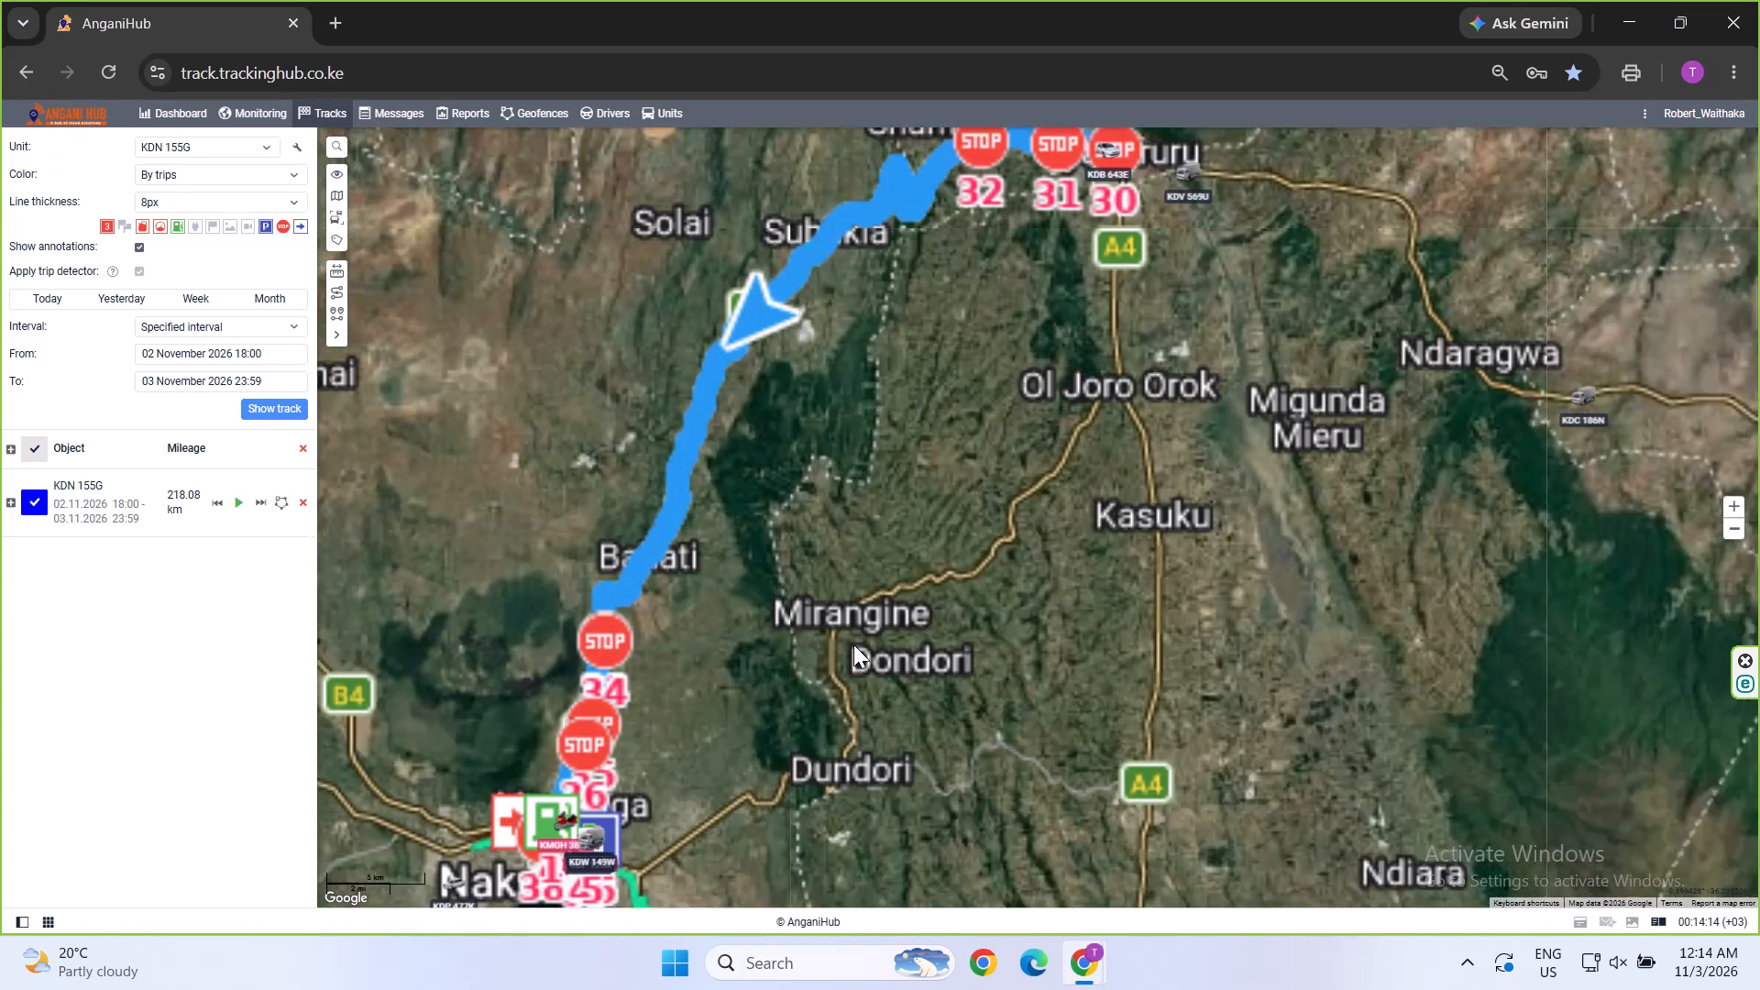
left_click_drag(853, 644, 1205, 451)
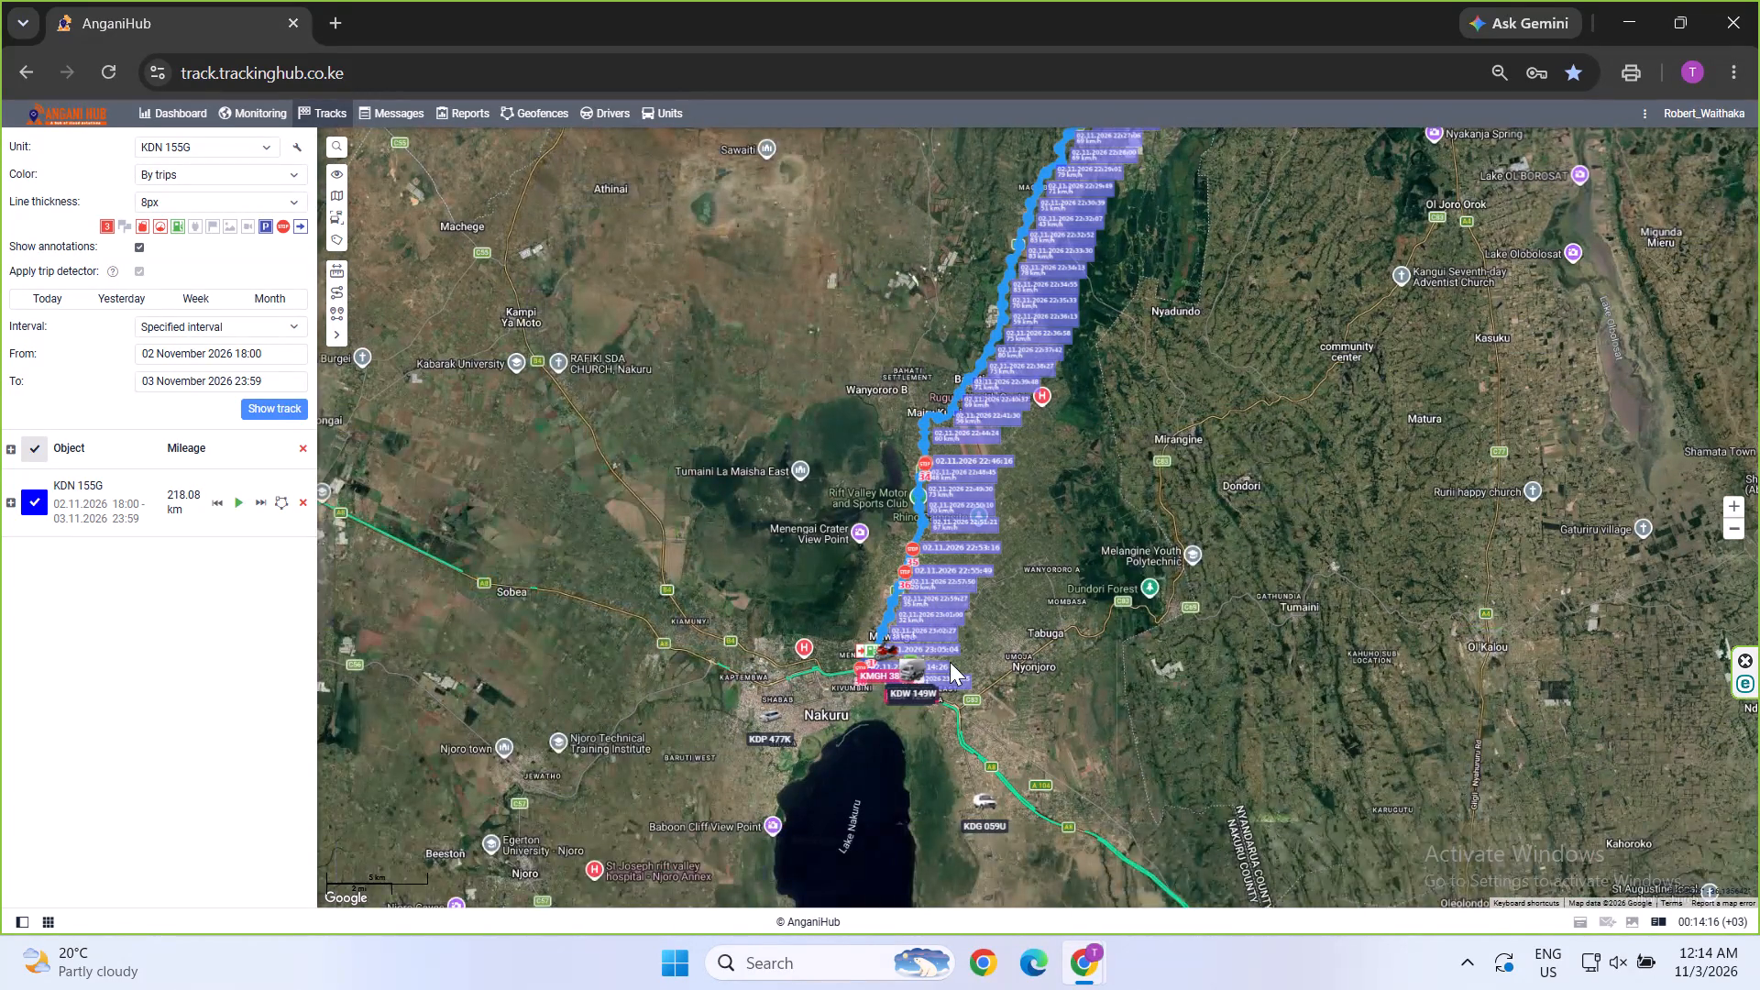
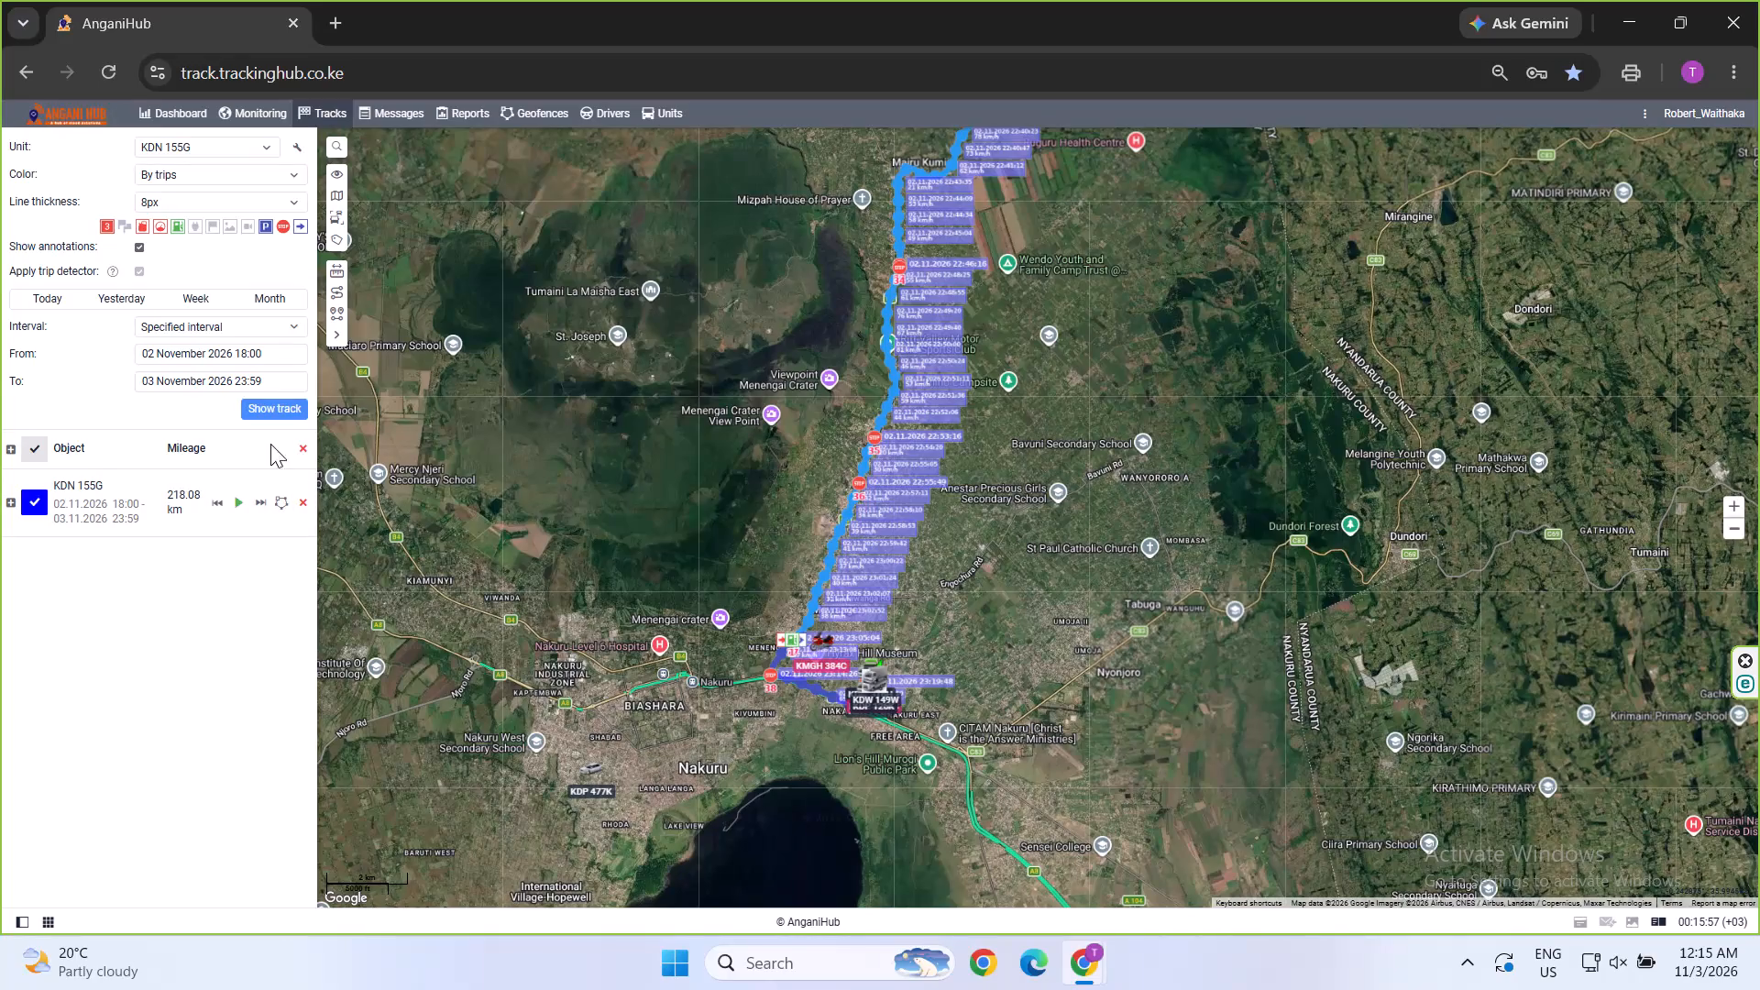
left_click(302, 449)
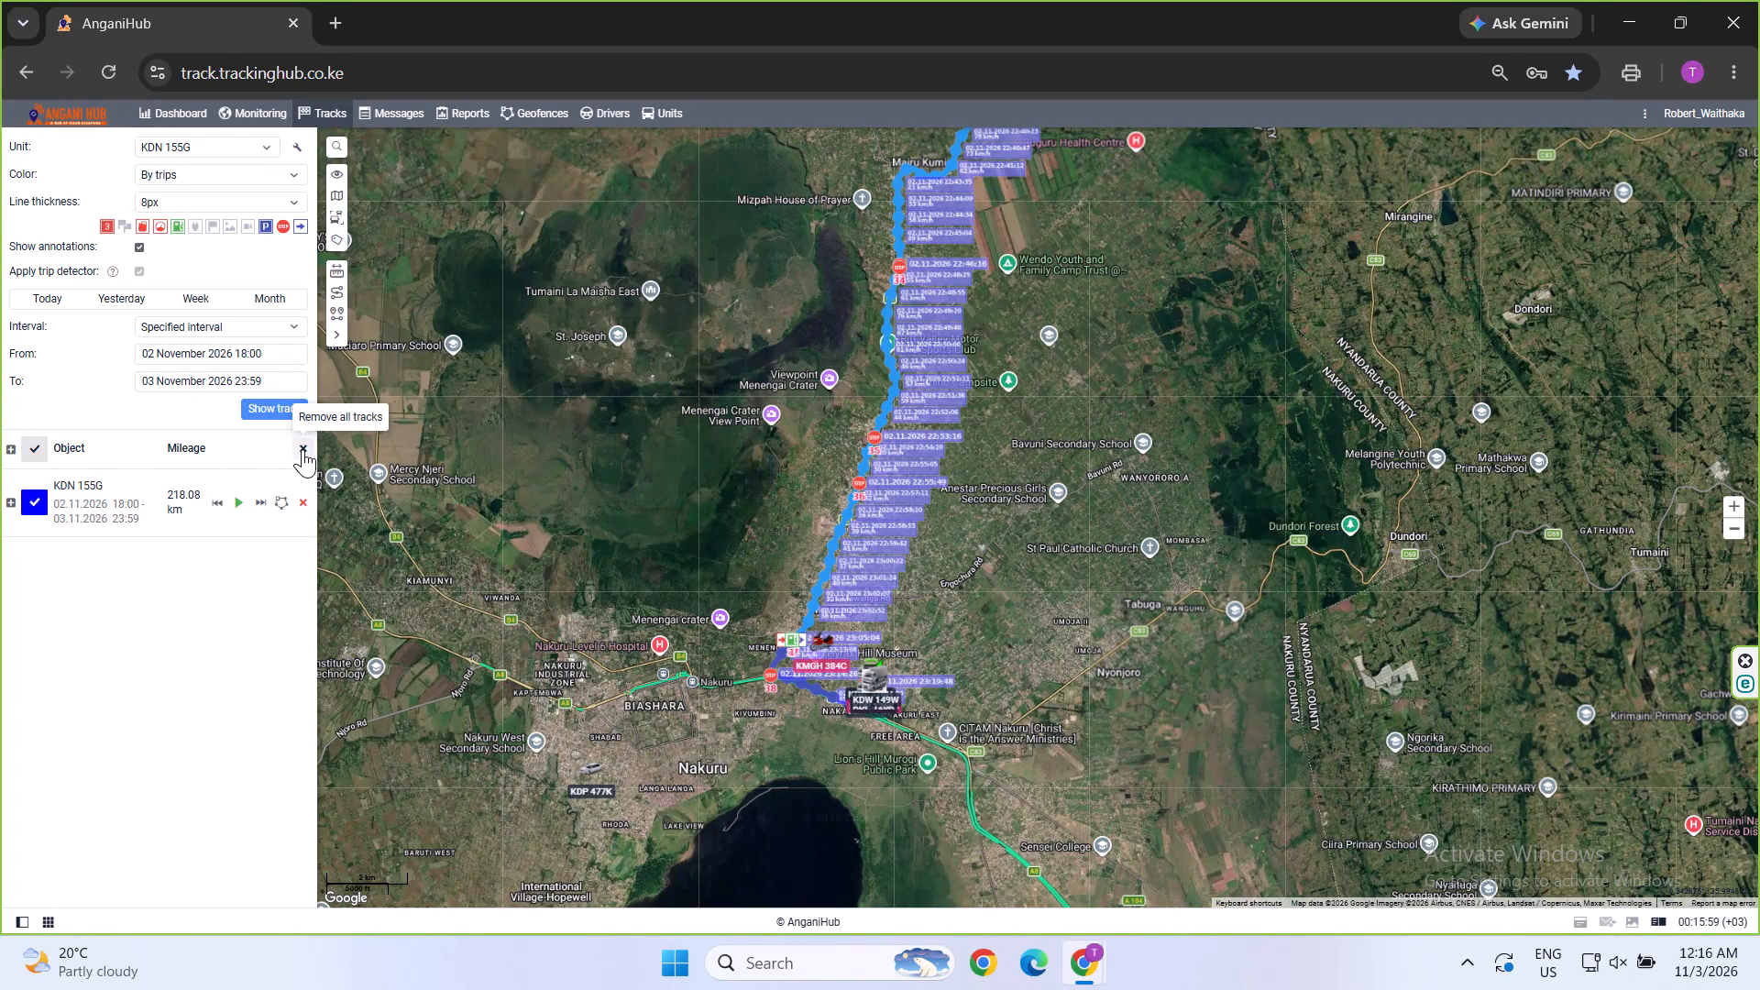
left_click(196, 154)
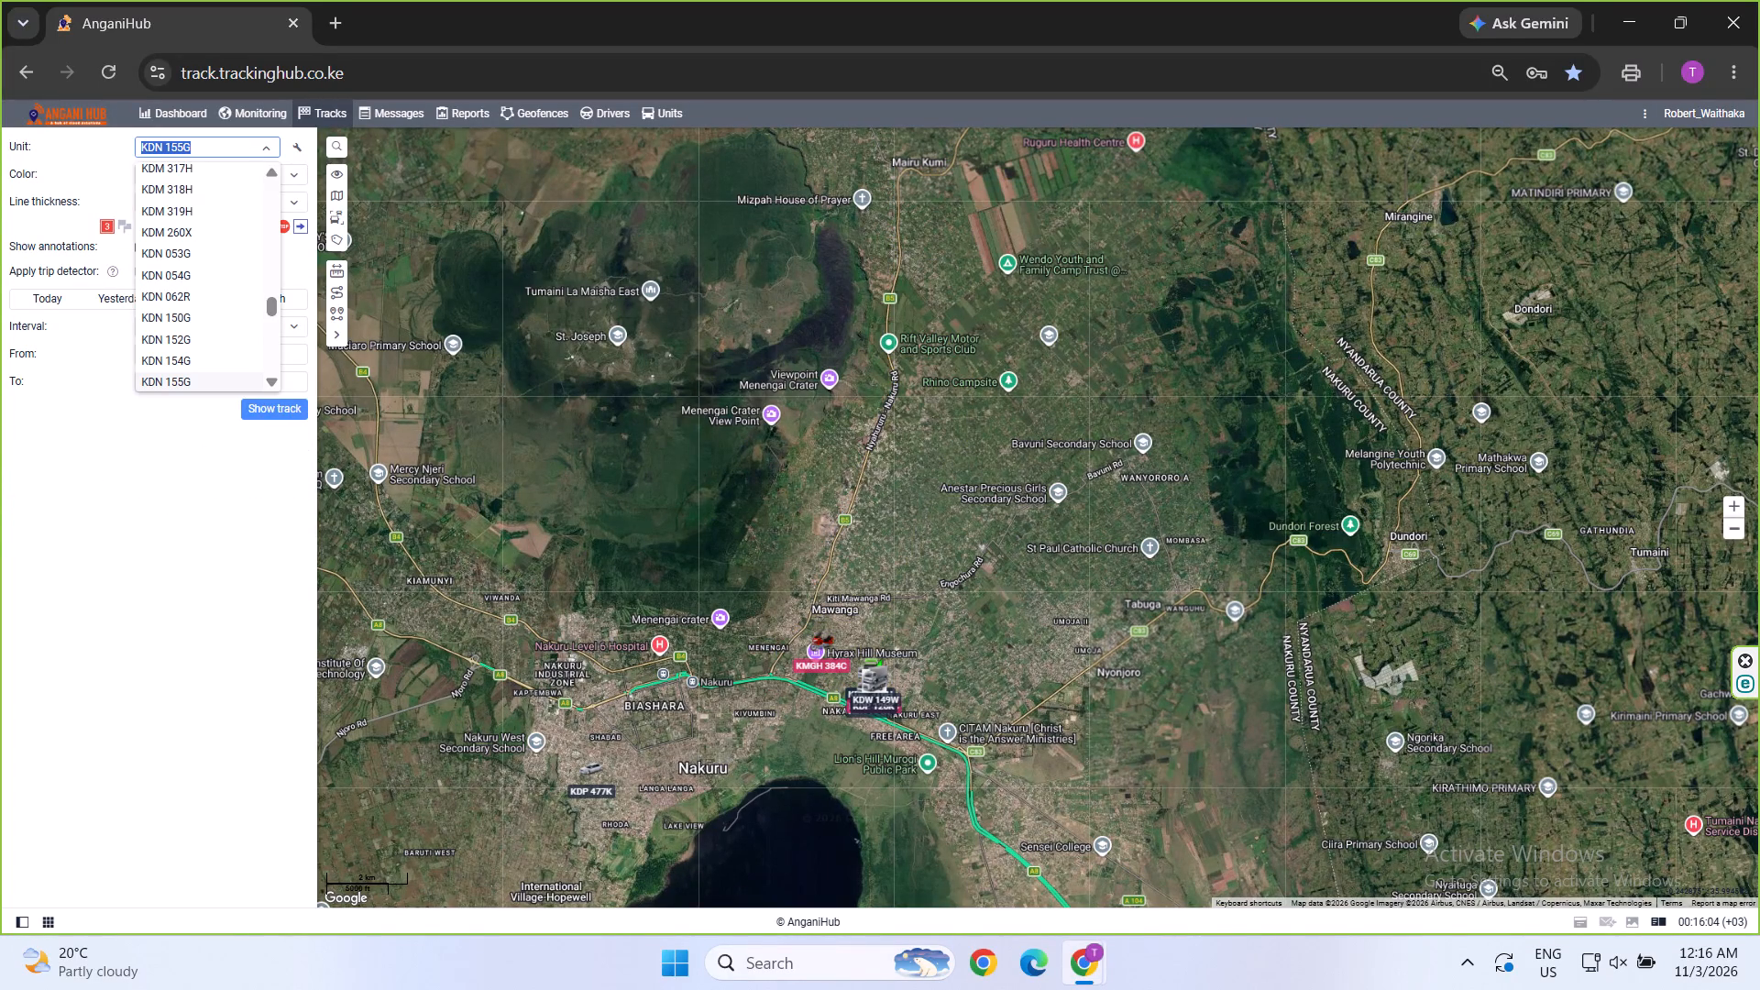
type("789")
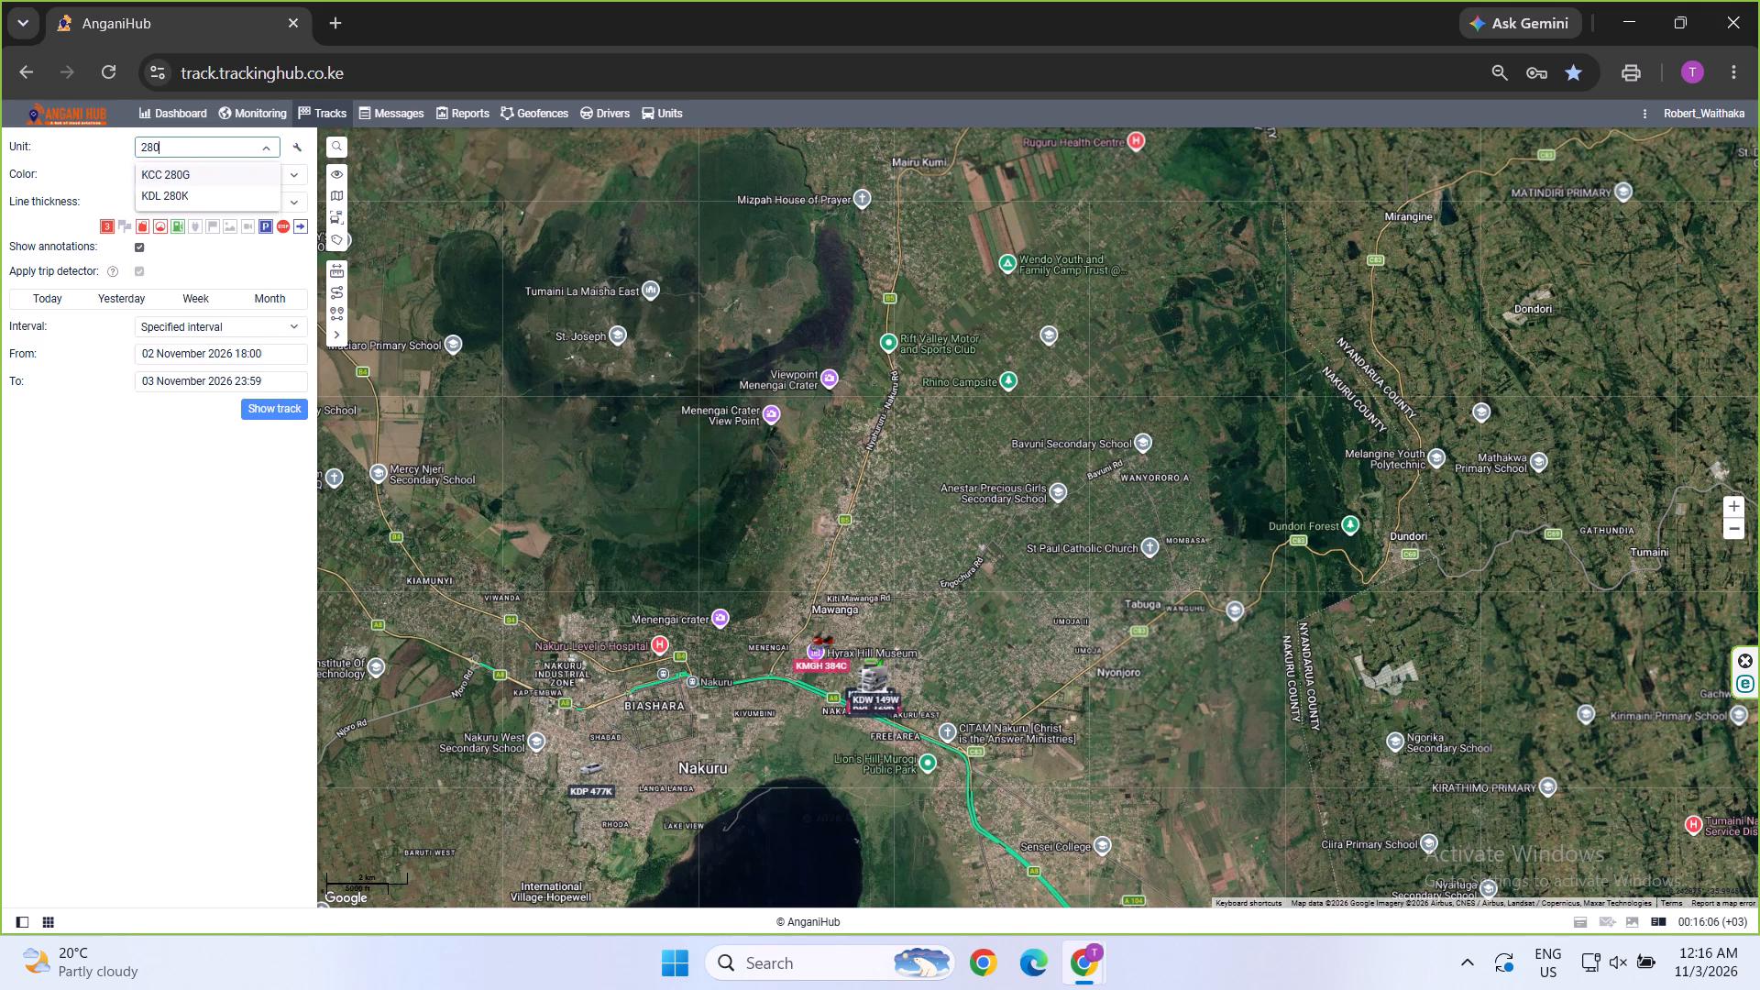
left_click(176, 198)
left_click(281, 410)
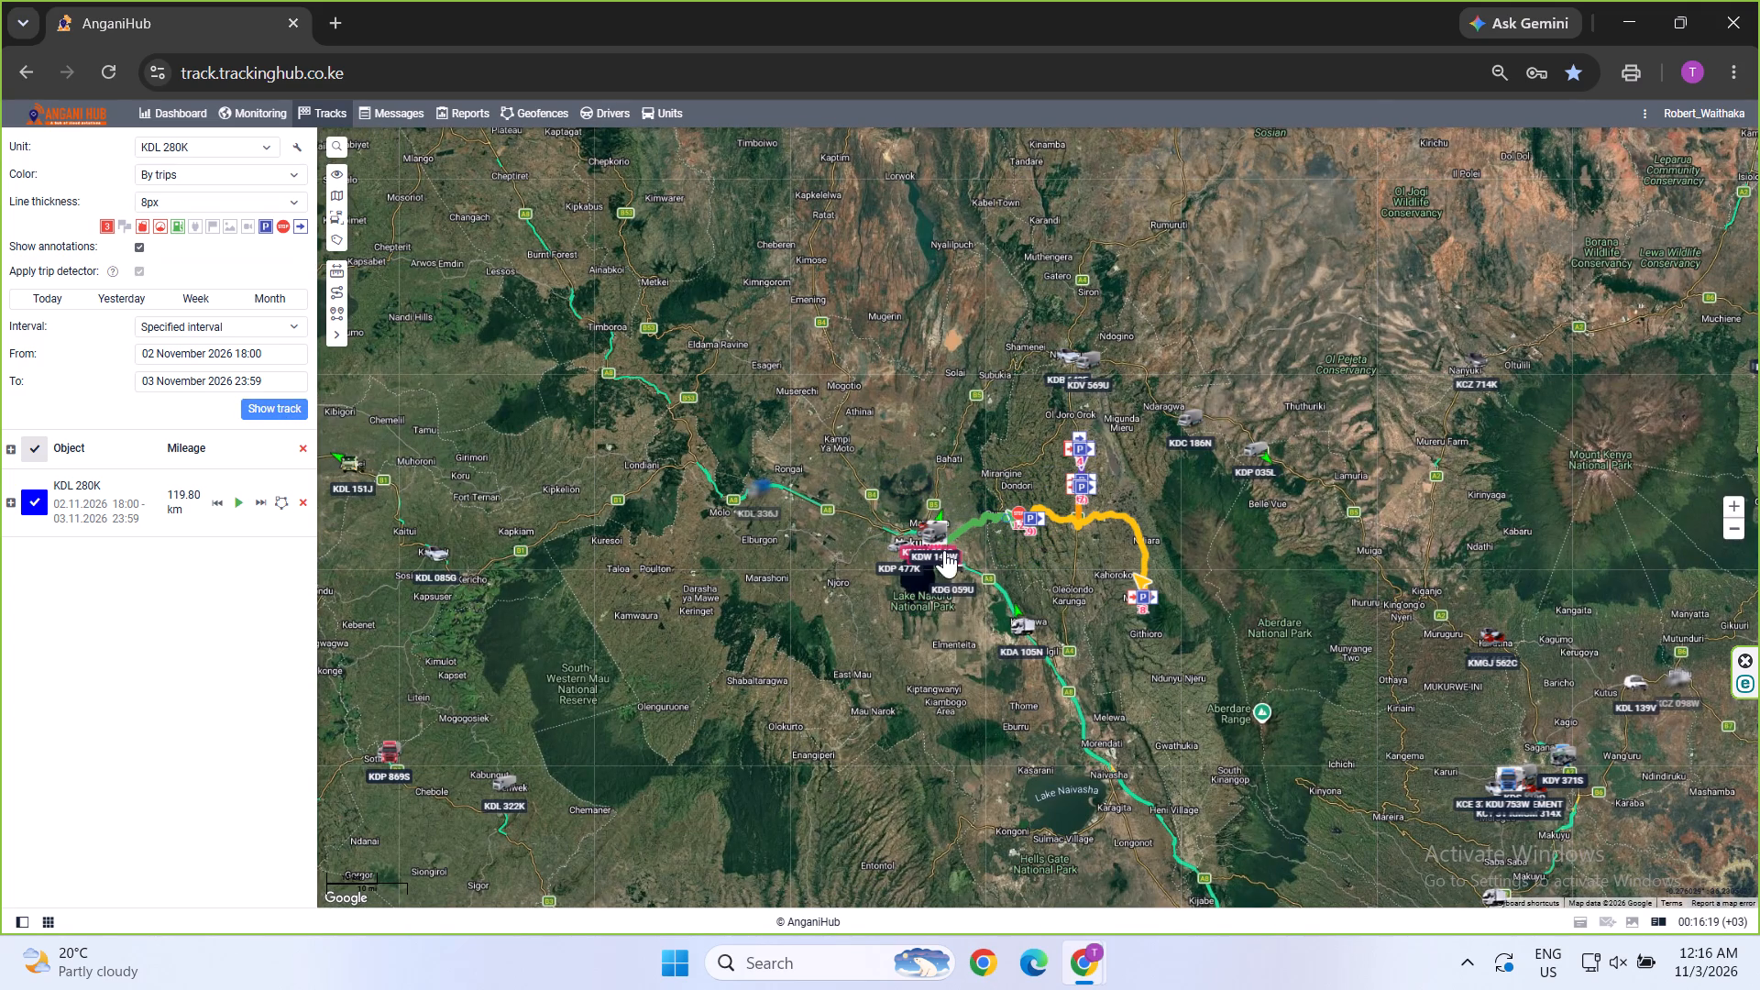
scroll(927, 549, "up", 3)
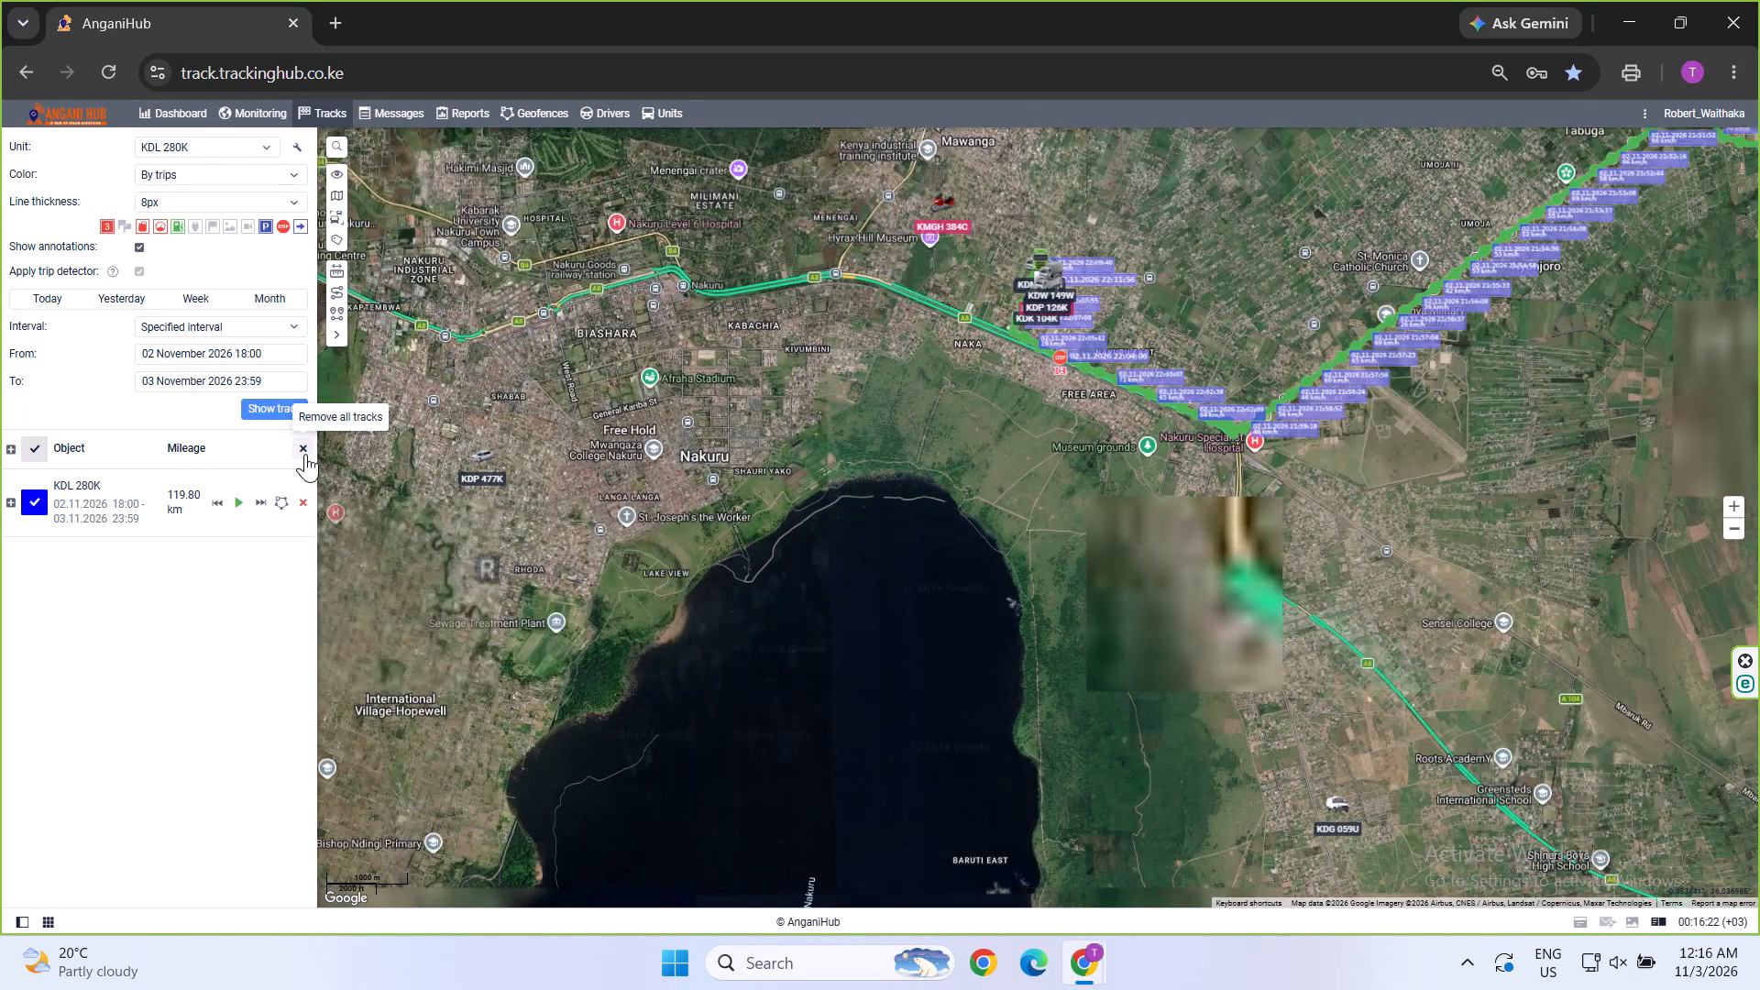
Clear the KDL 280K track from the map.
left_click(305, 454)
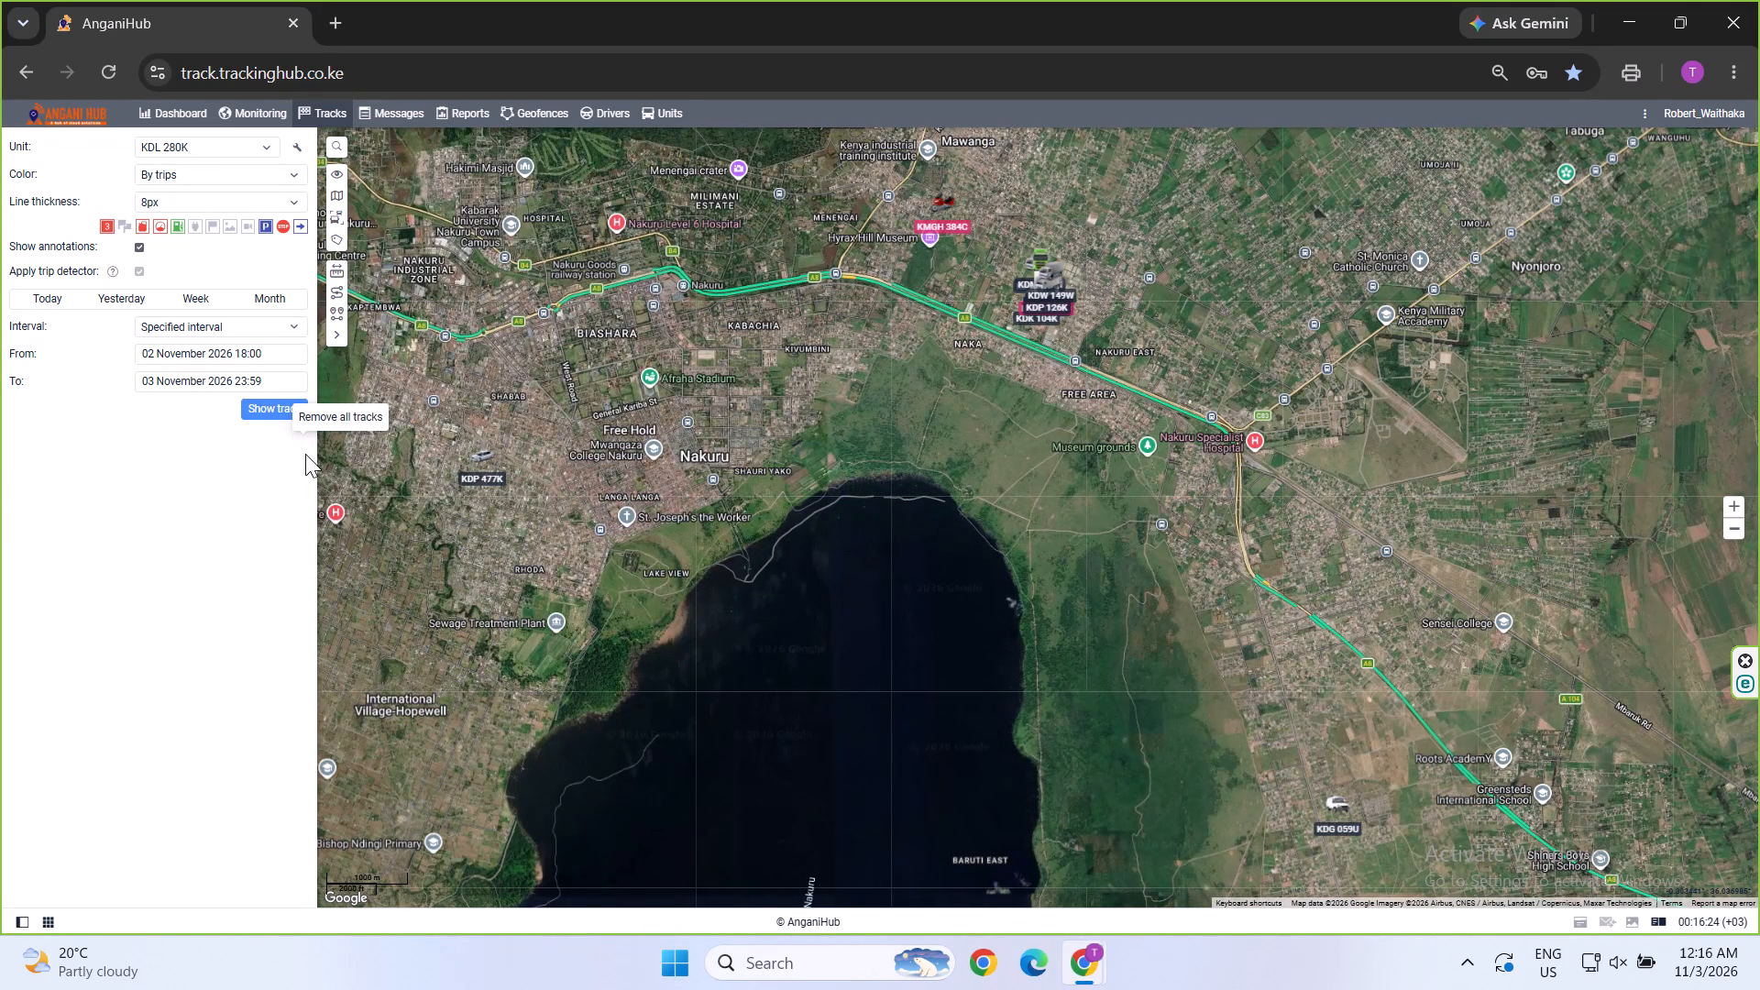
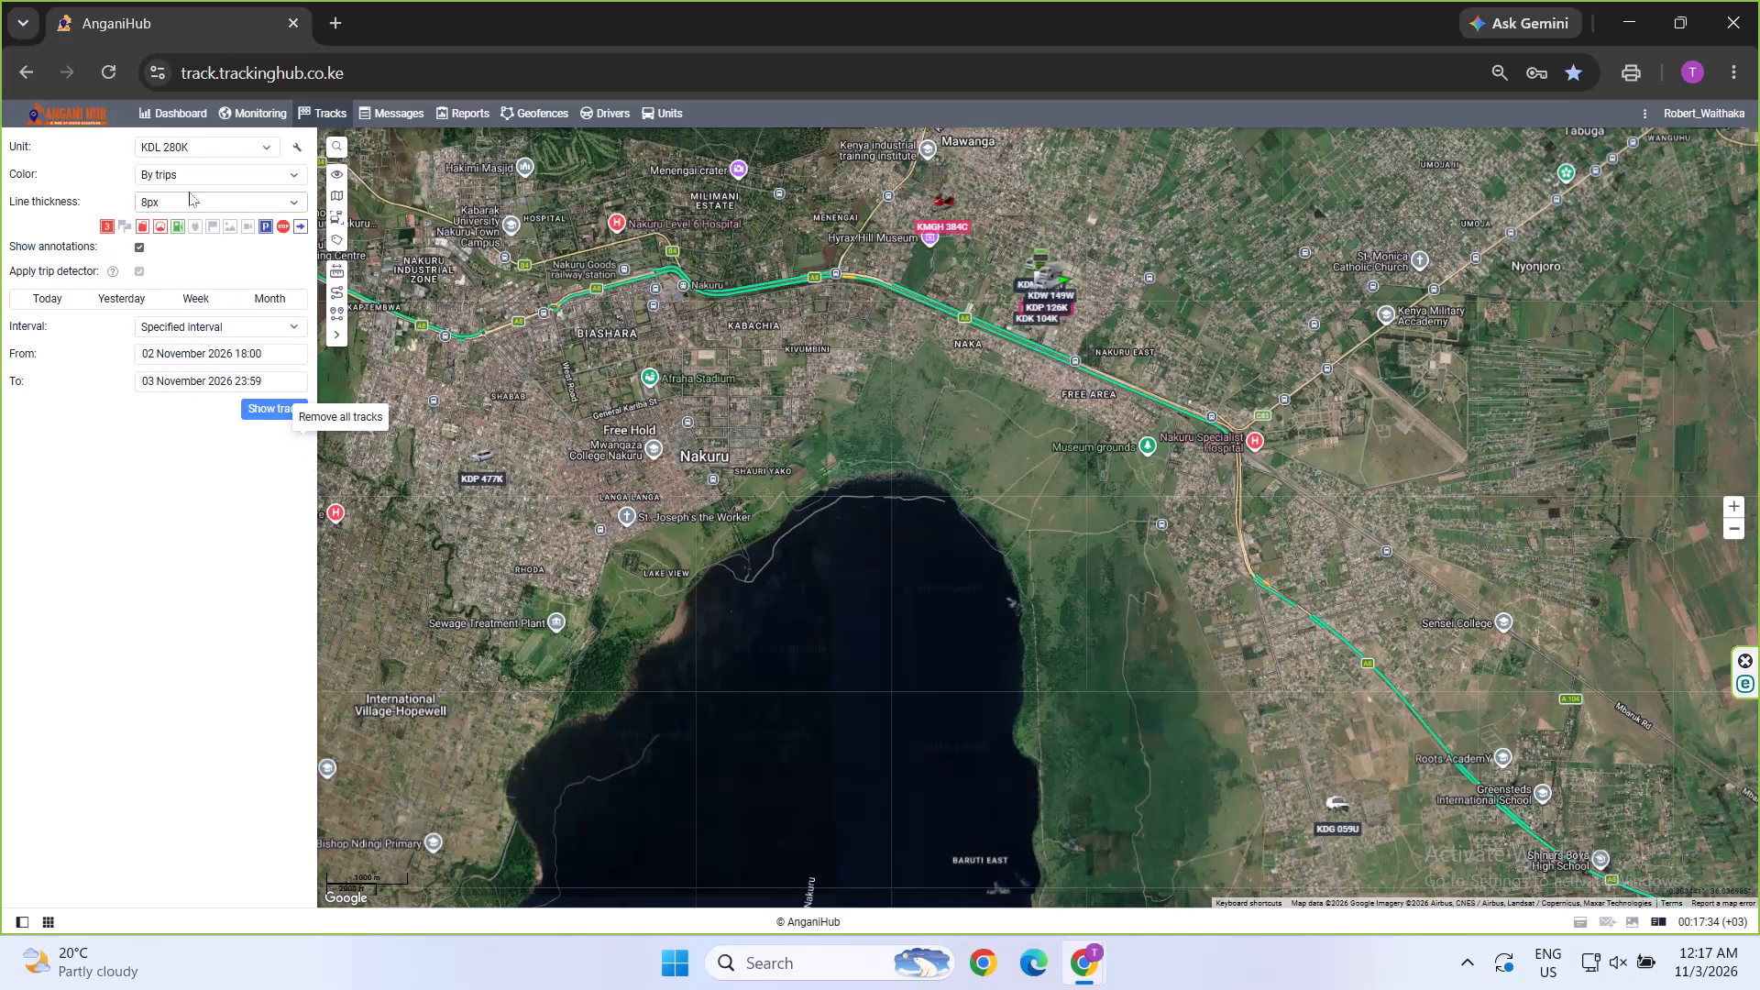
left_click(196, 144)
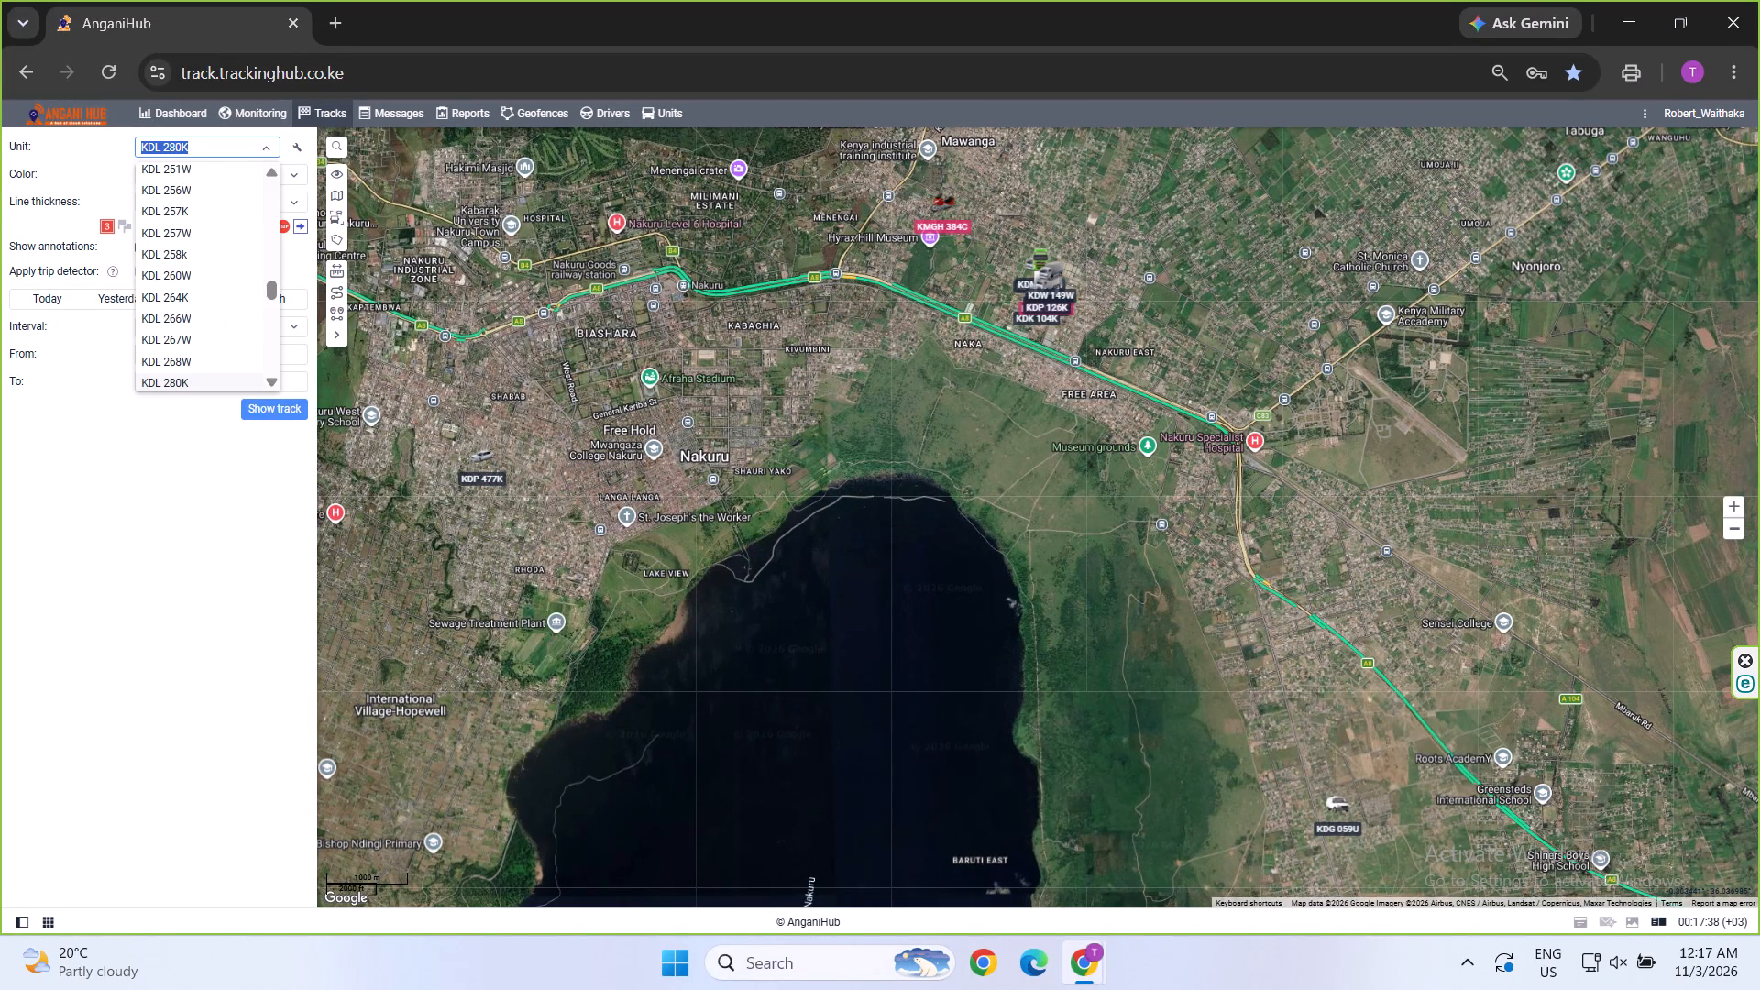
type("012")
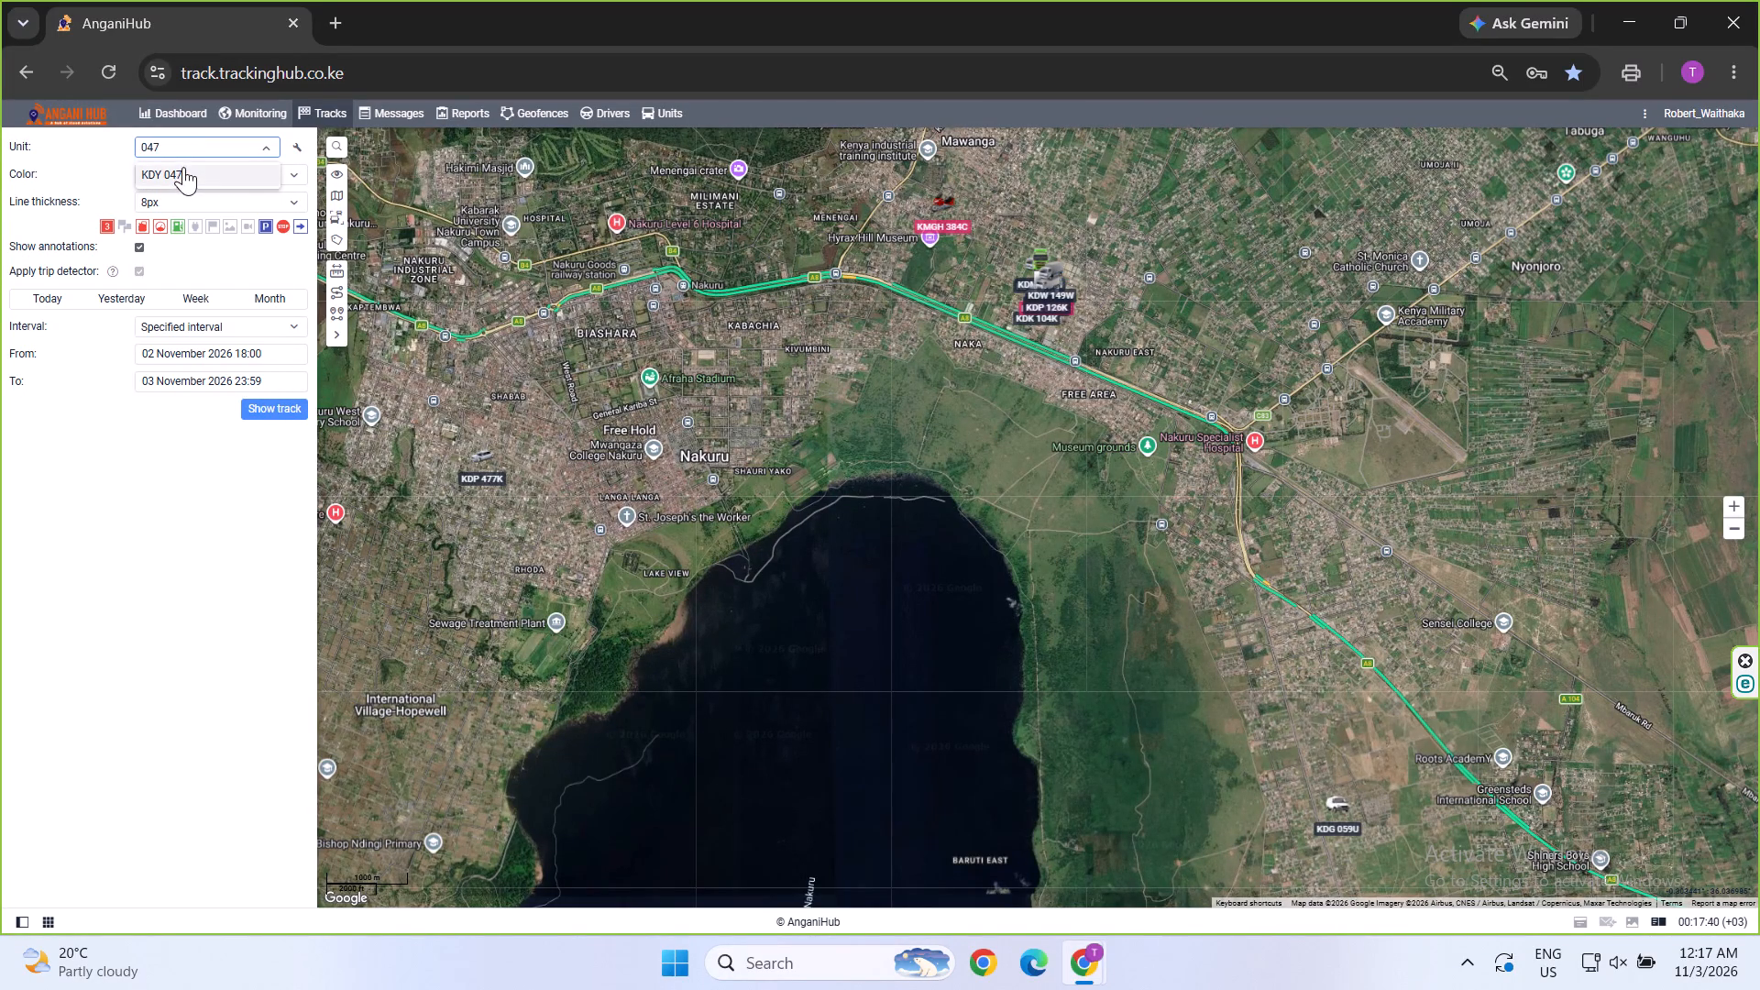
left_click(183, 169)
left_click(273, 405)
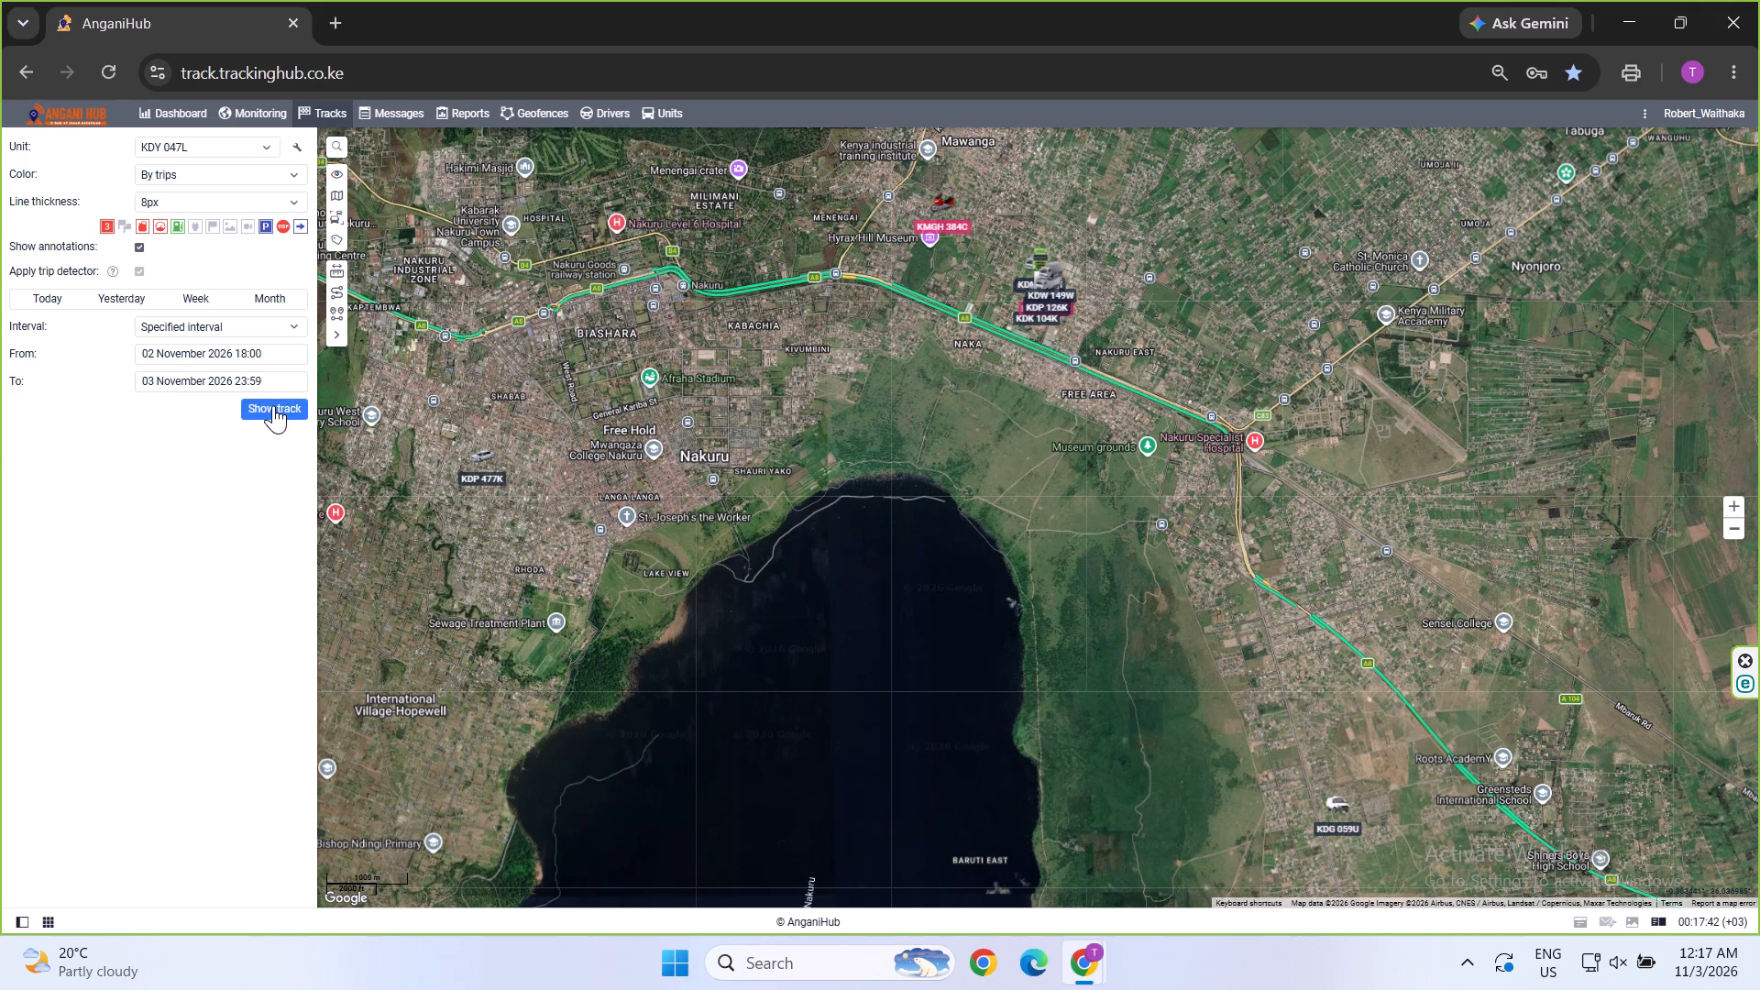
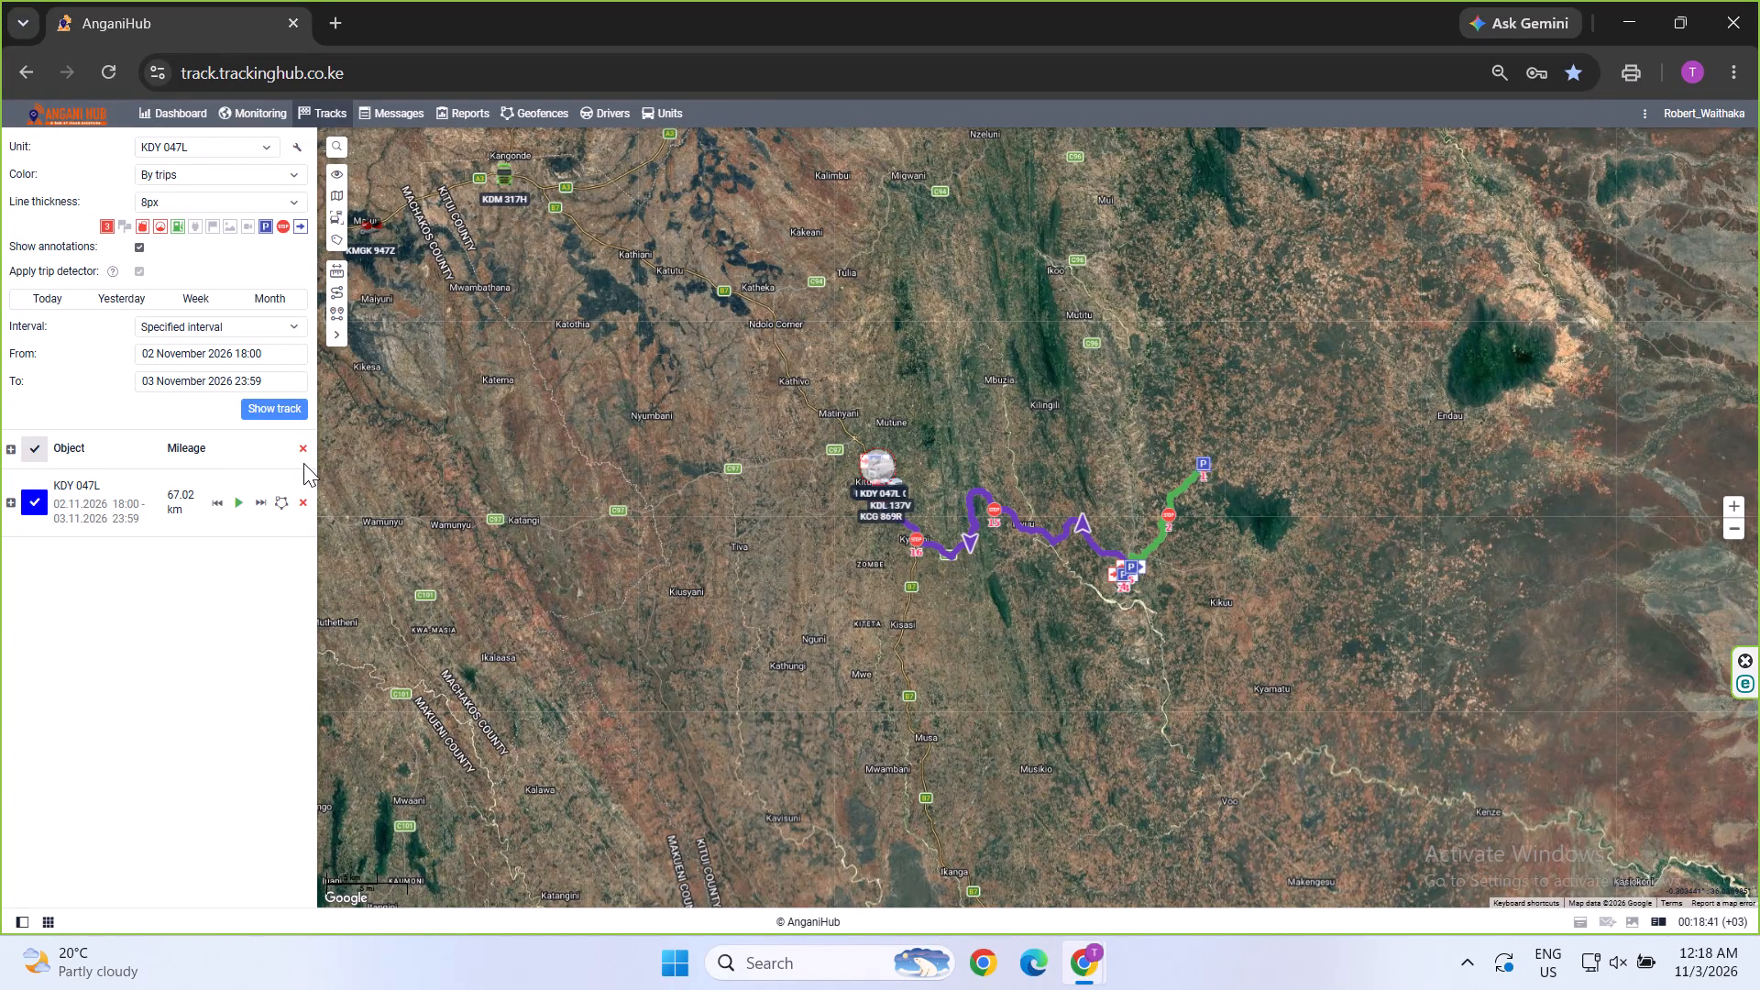
left_click(309, 452)
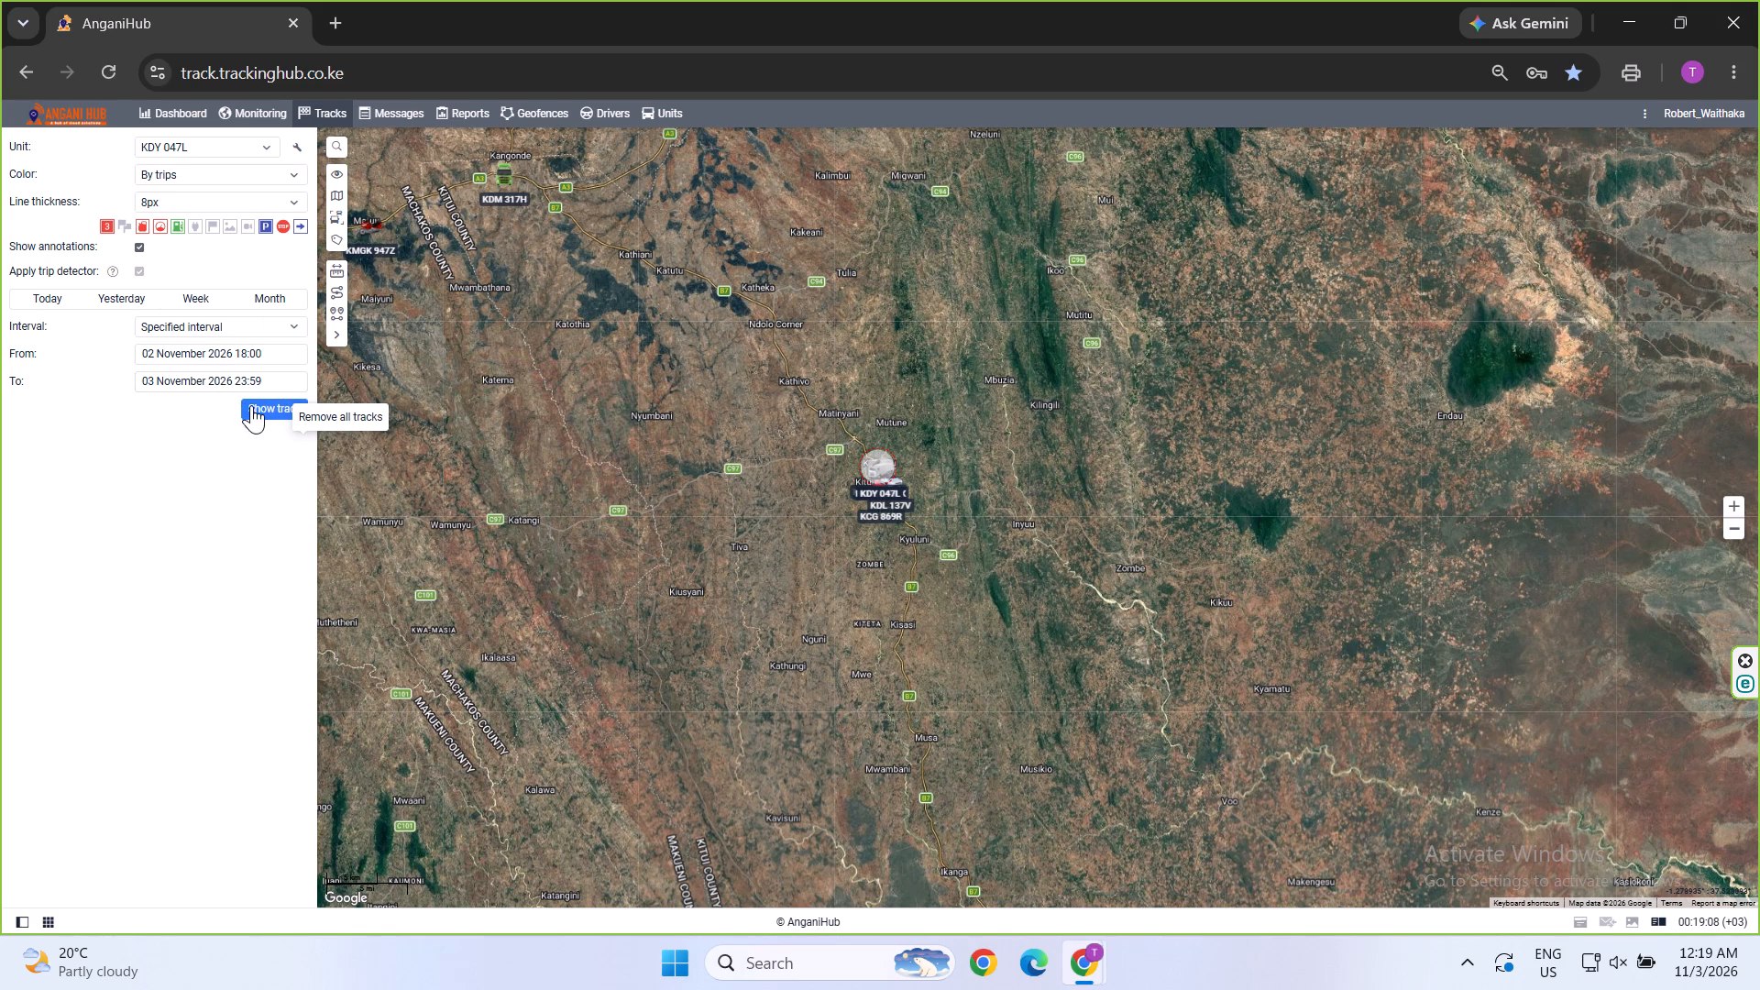
left_click(281, 422)
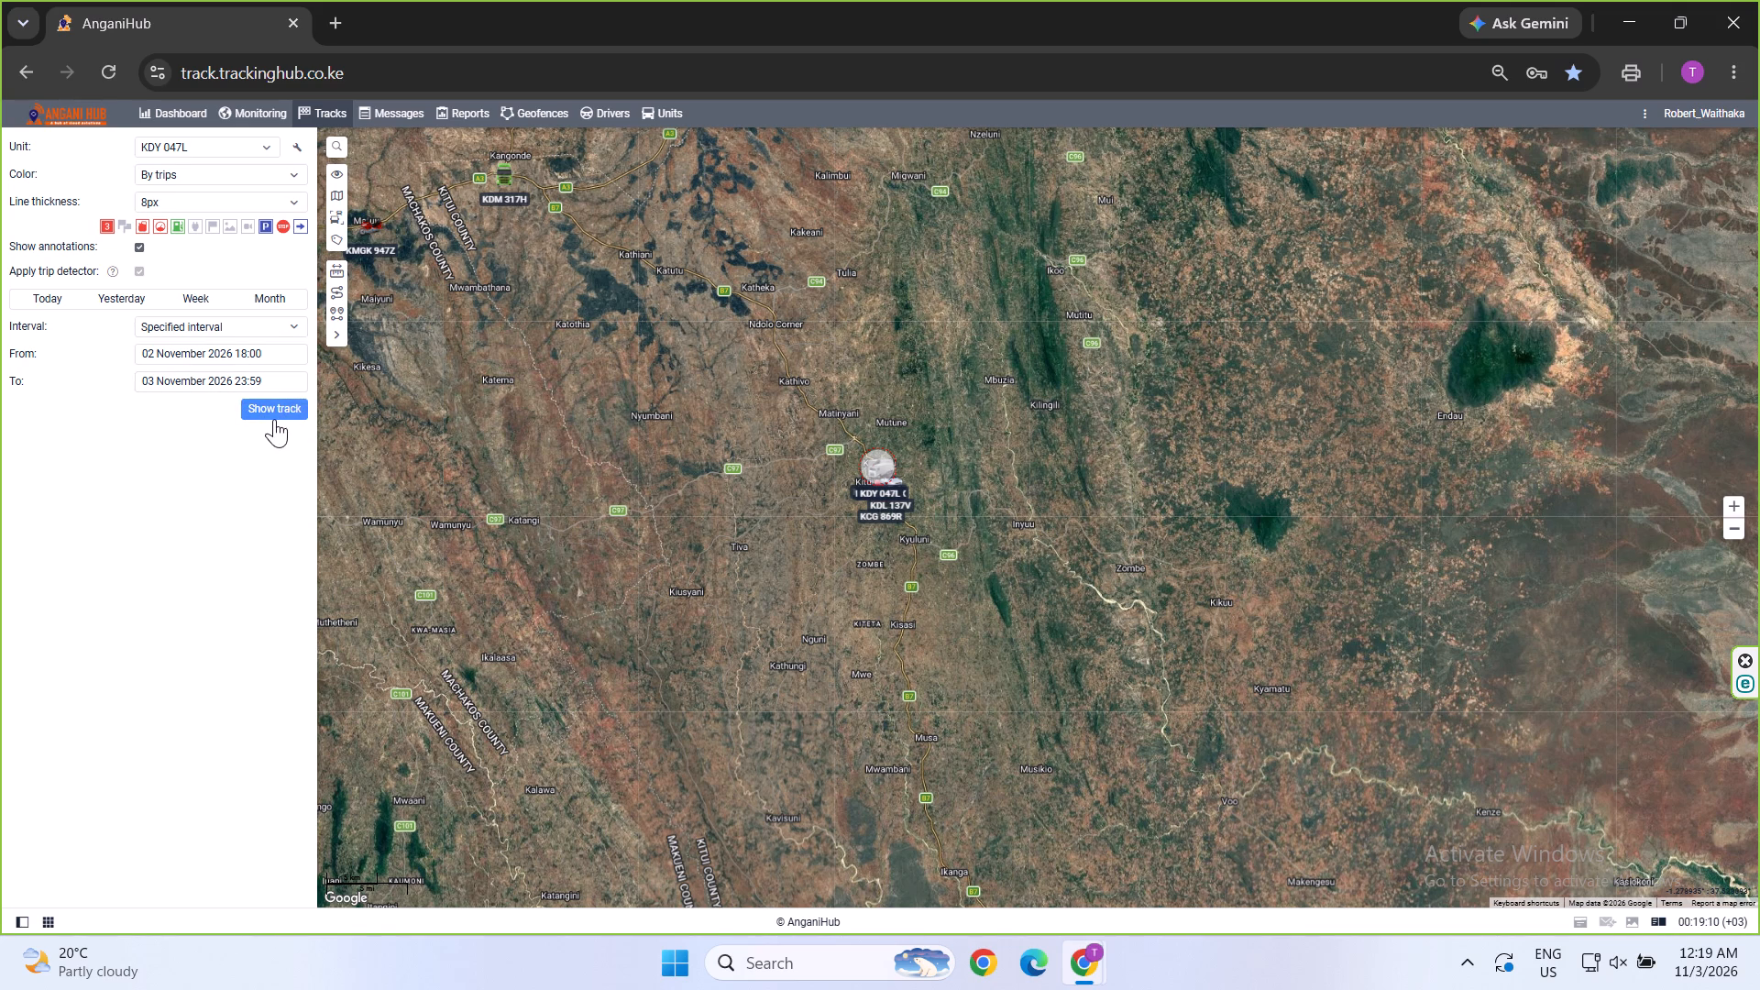
left_click(274, 419)
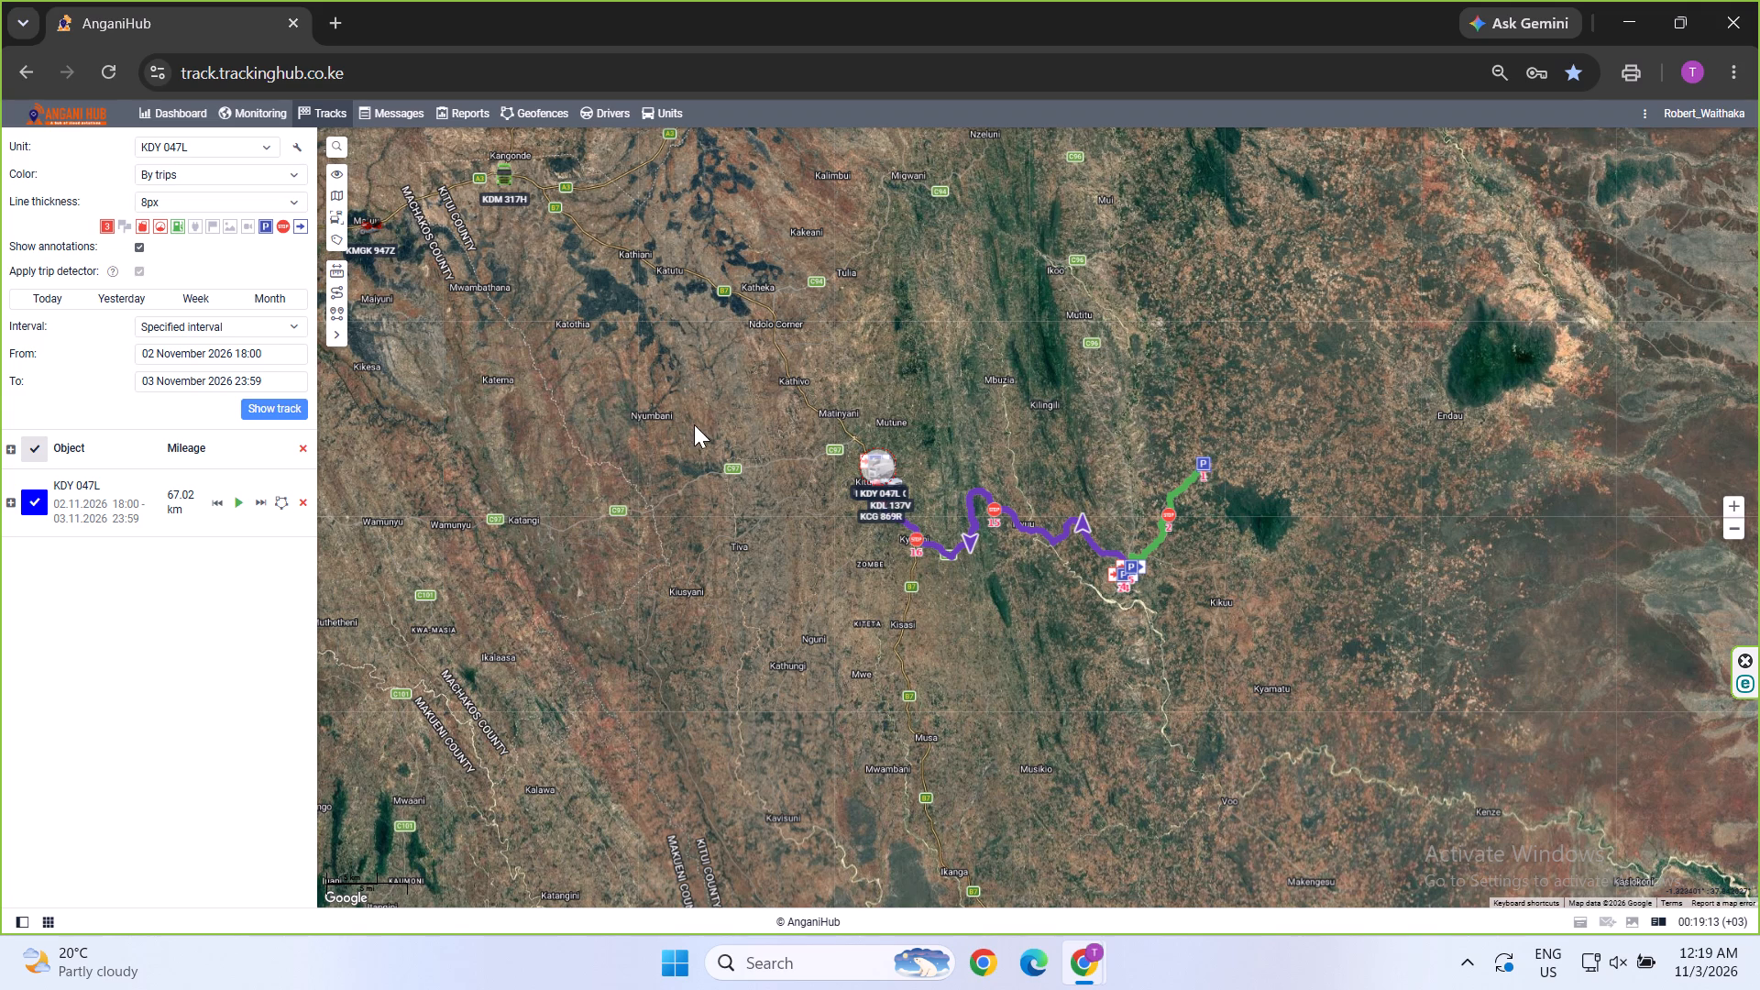
scroll(911, 514, "up", 2)
scroll(811, 451, "up", 1)
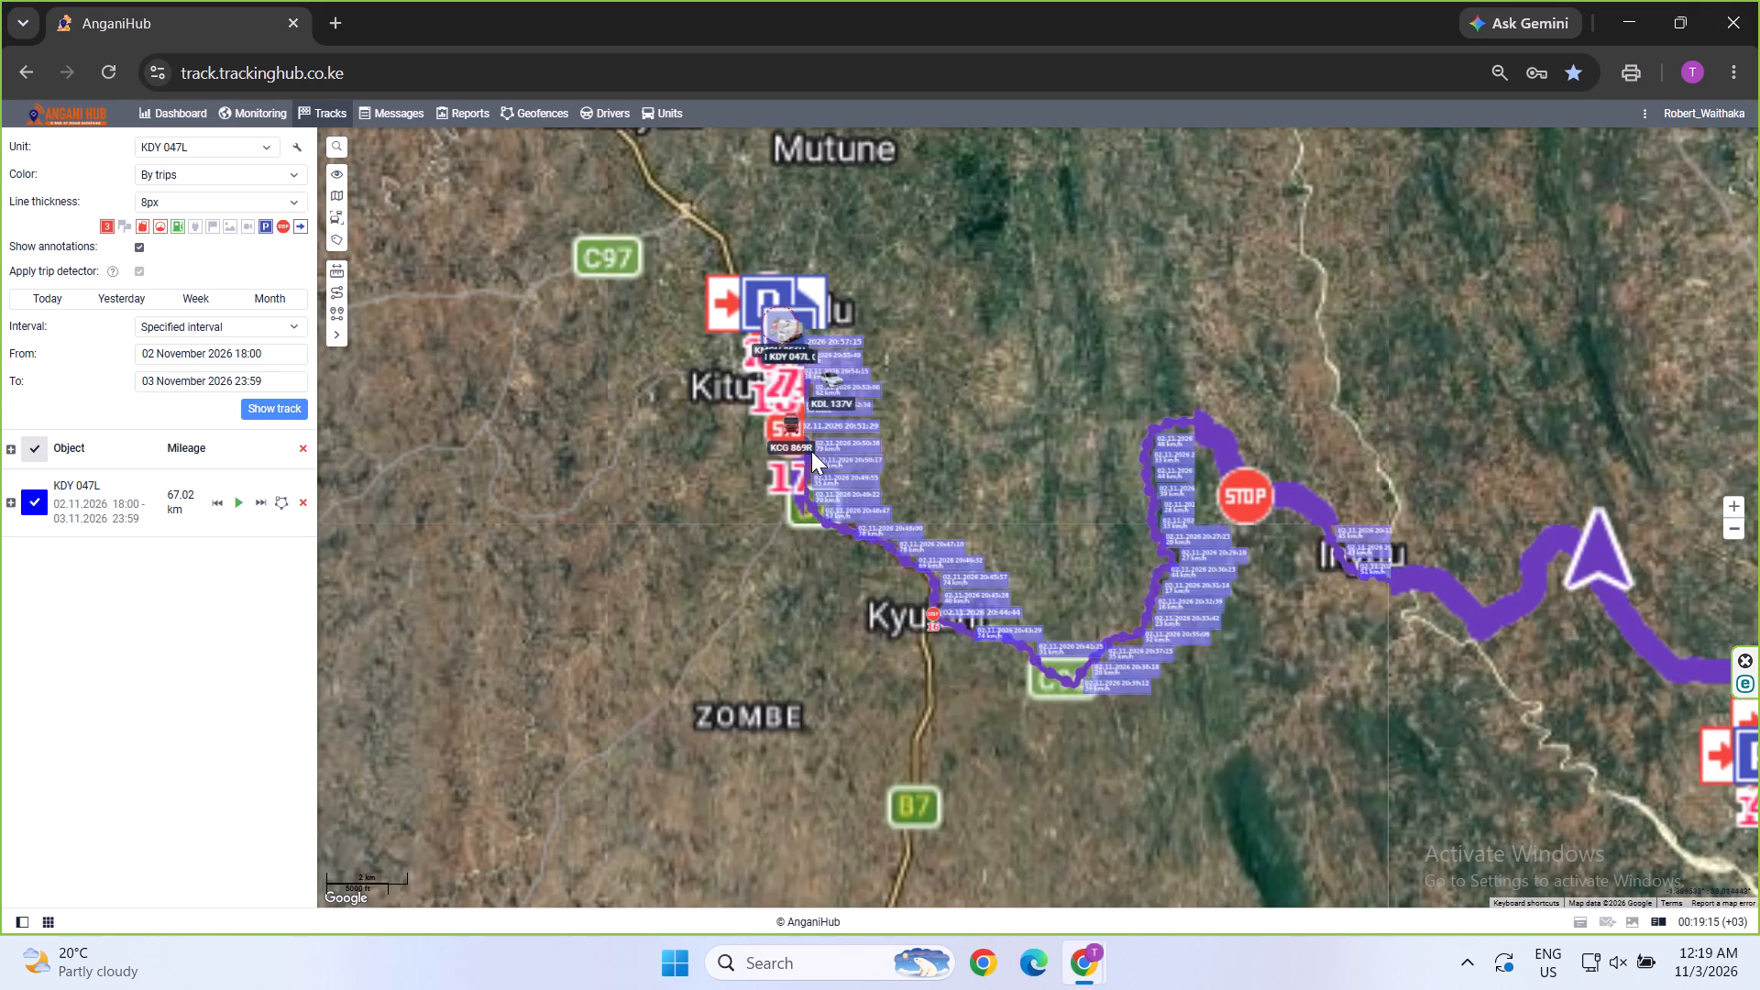
scroll(811, 451, "up", 1)
left_click_drag(744, 297, 973, 671)
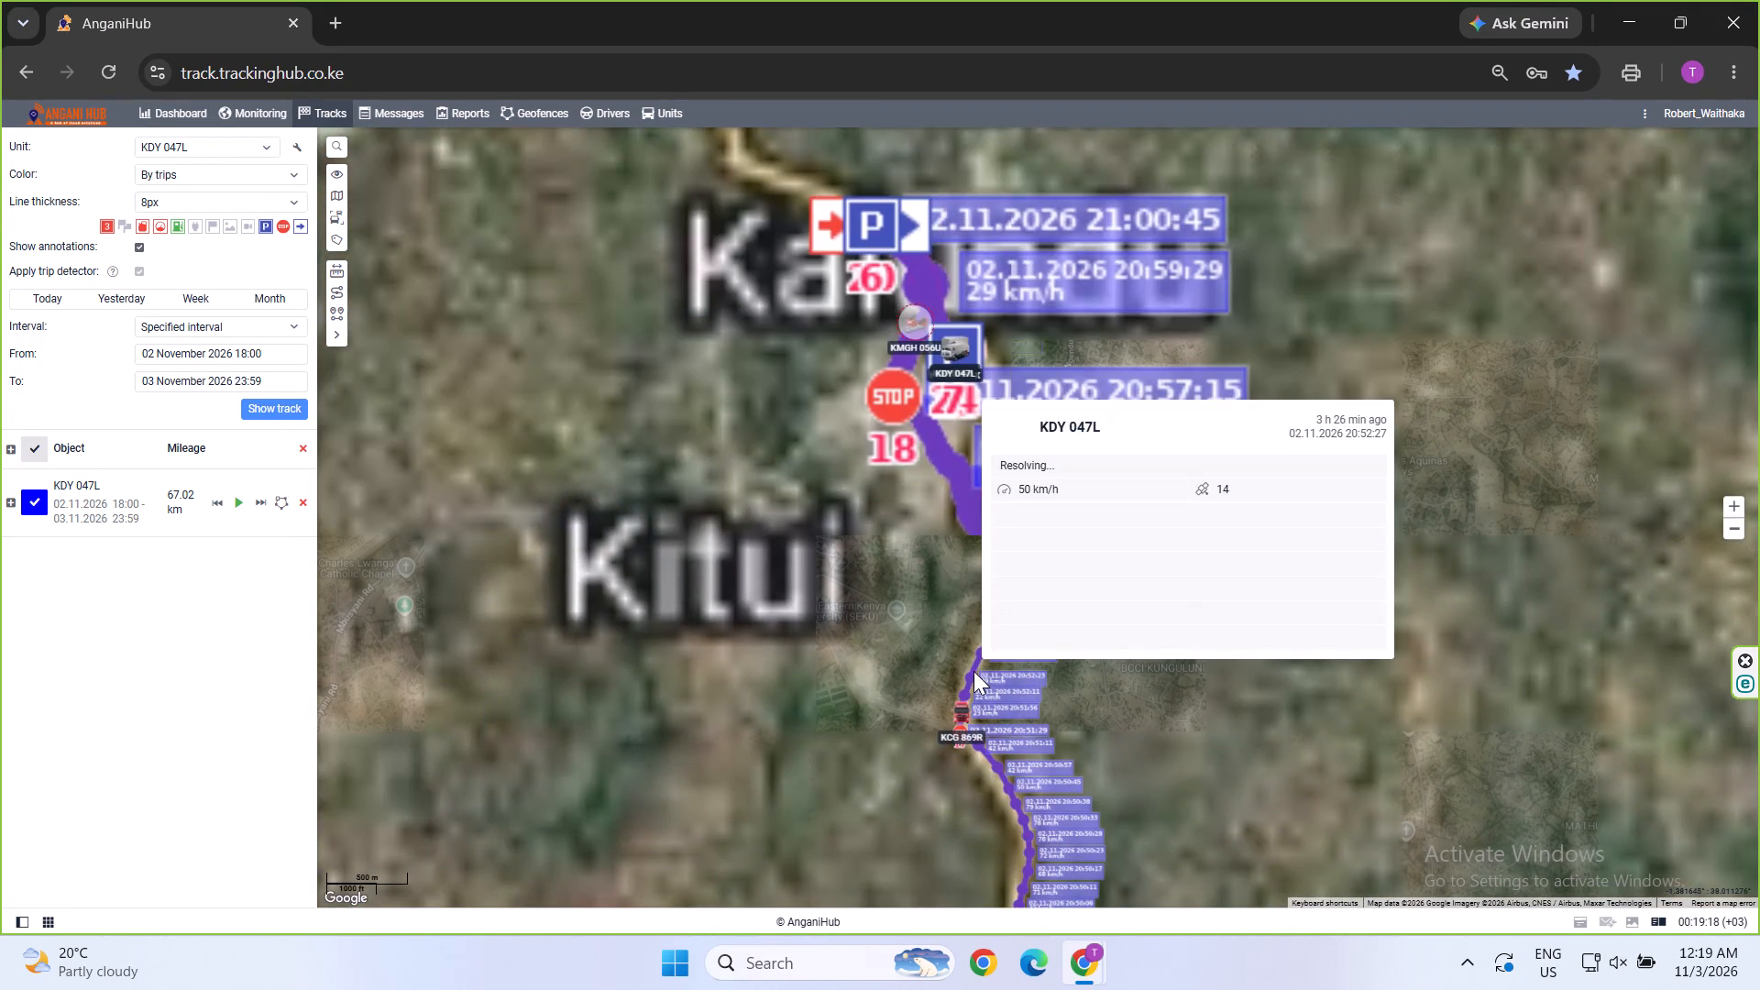
left_click_drag(813, 407, 905, 654)
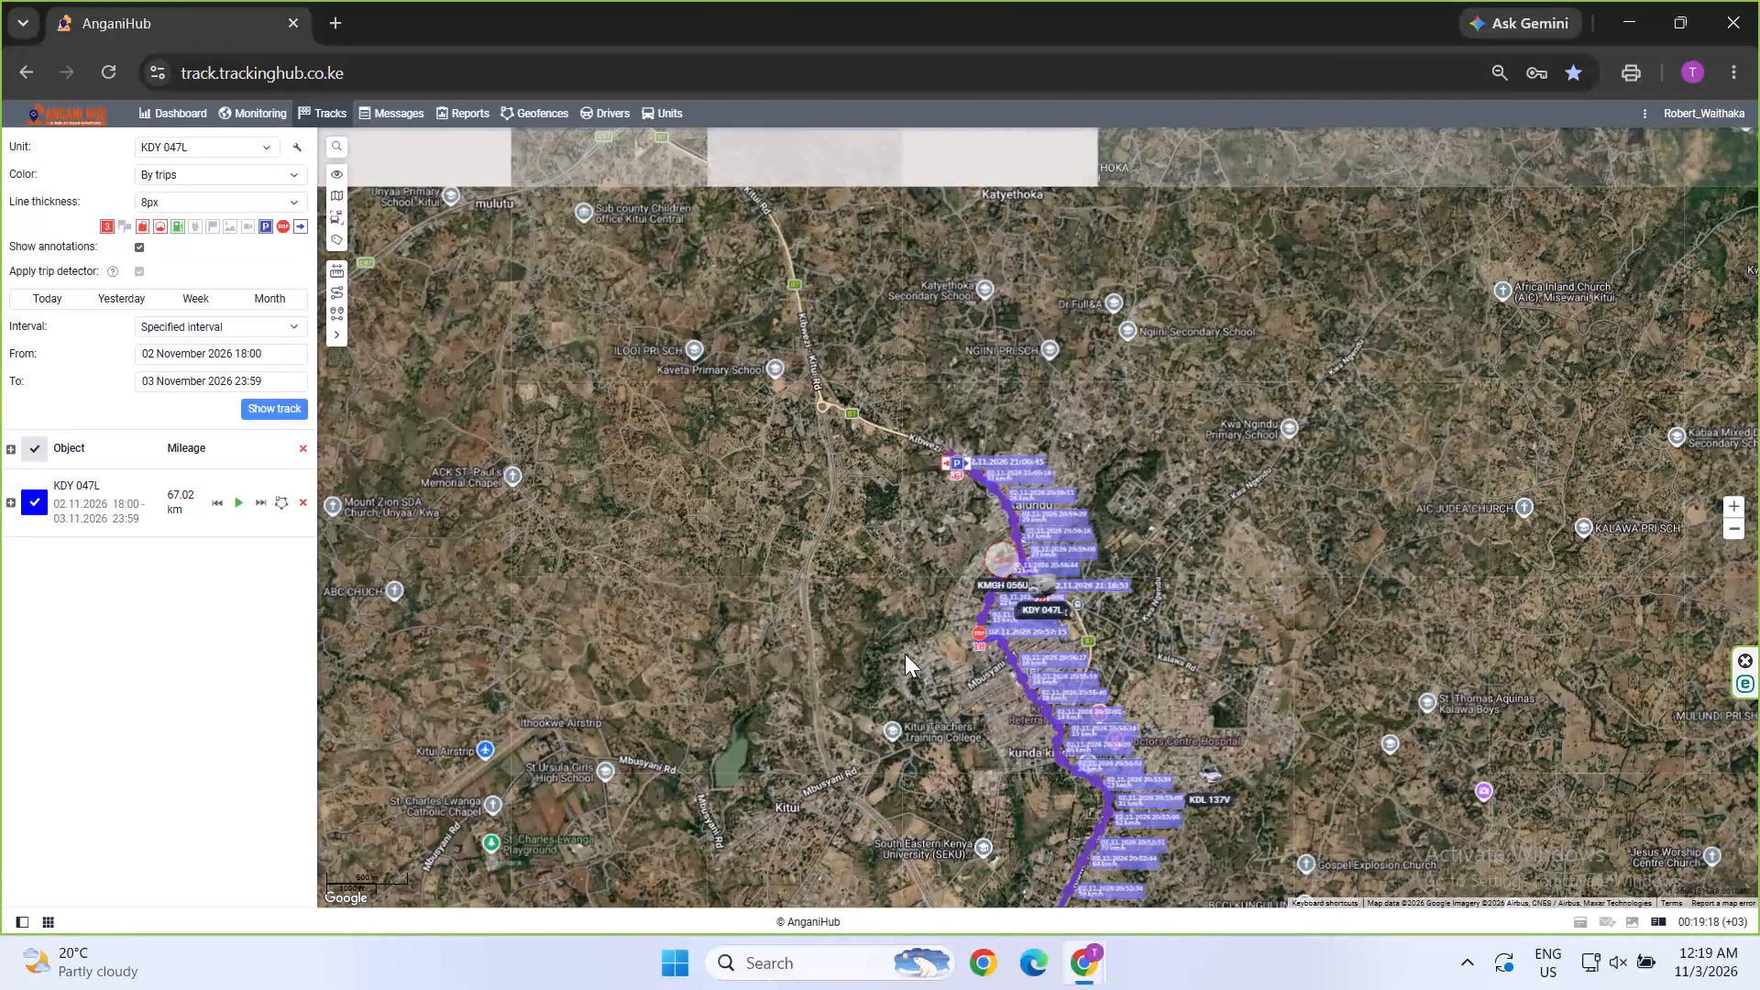
left_click_drag(935, 547, 969, 672)
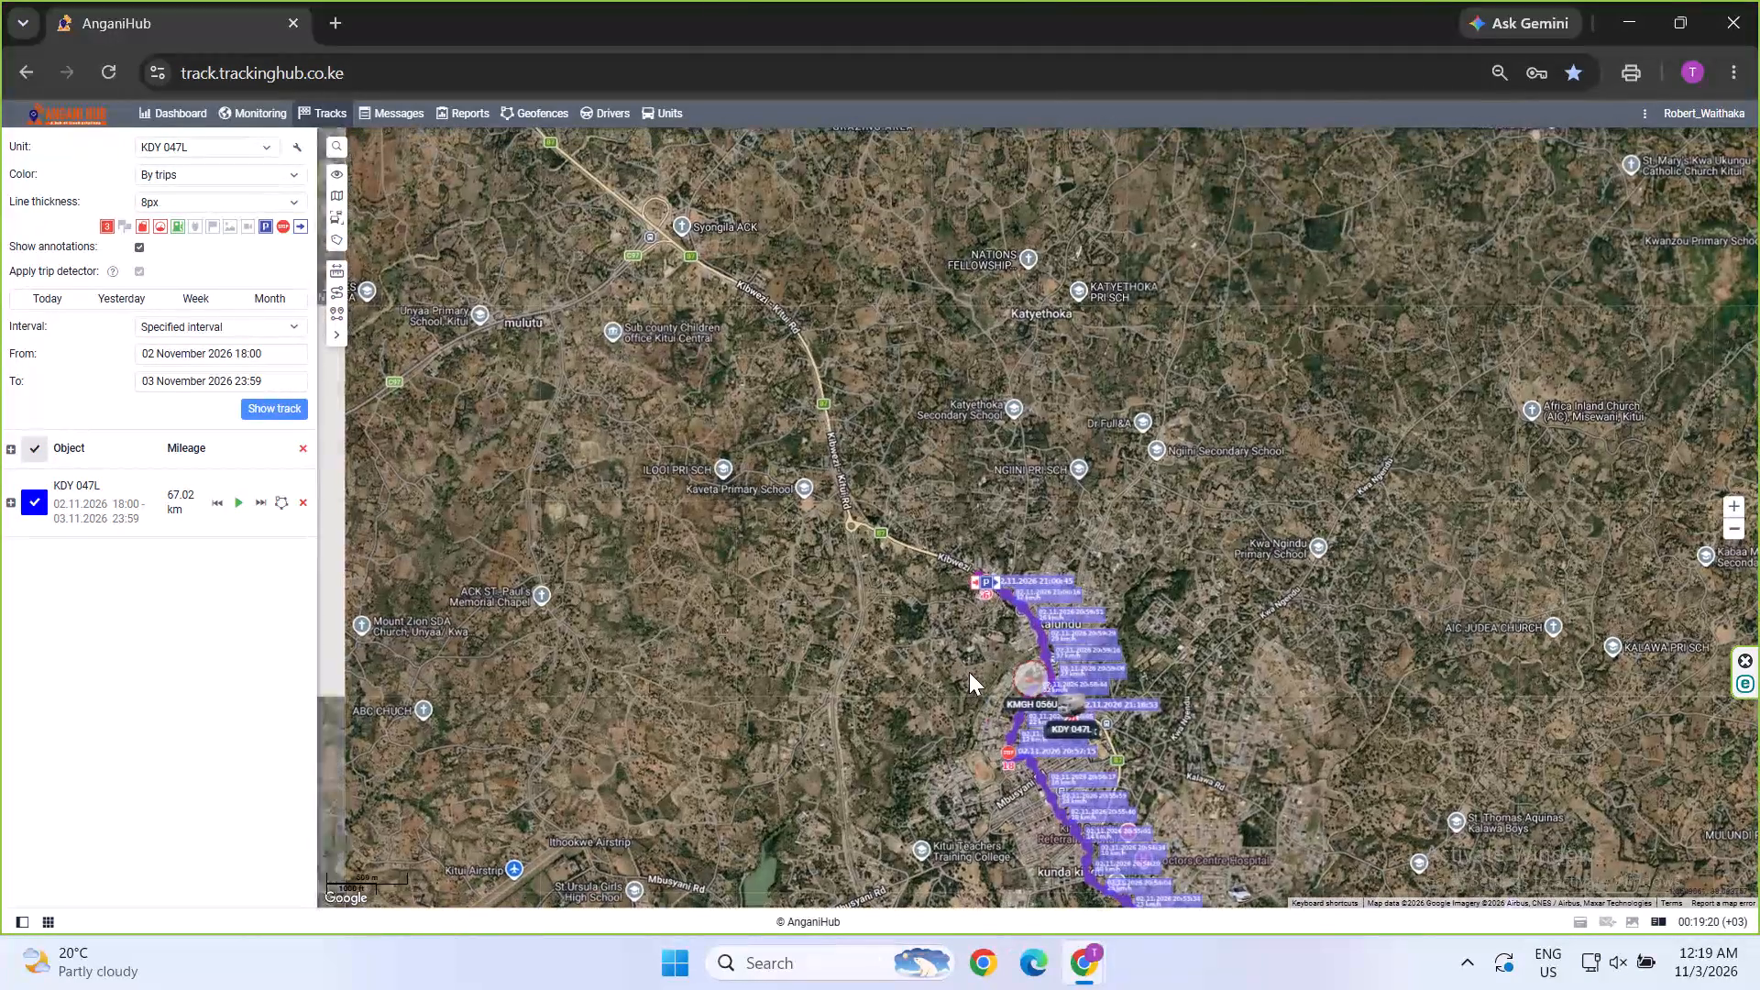
double_click(994, 628)
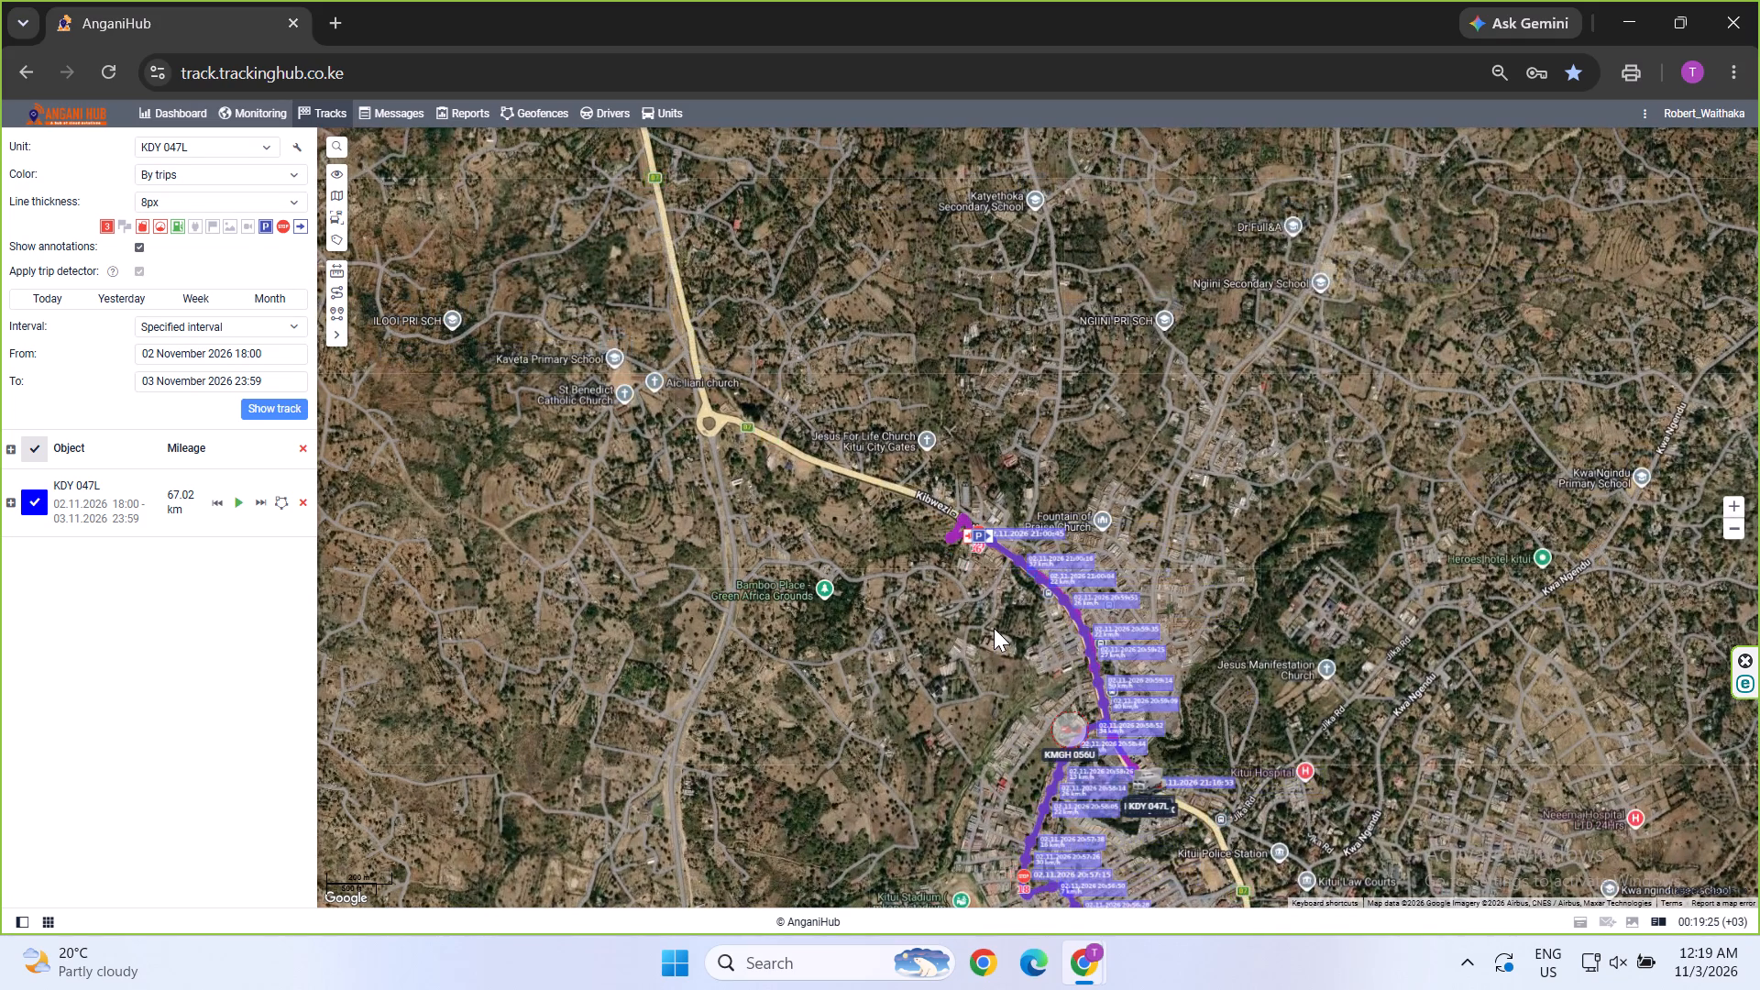
double_click(994, 628)
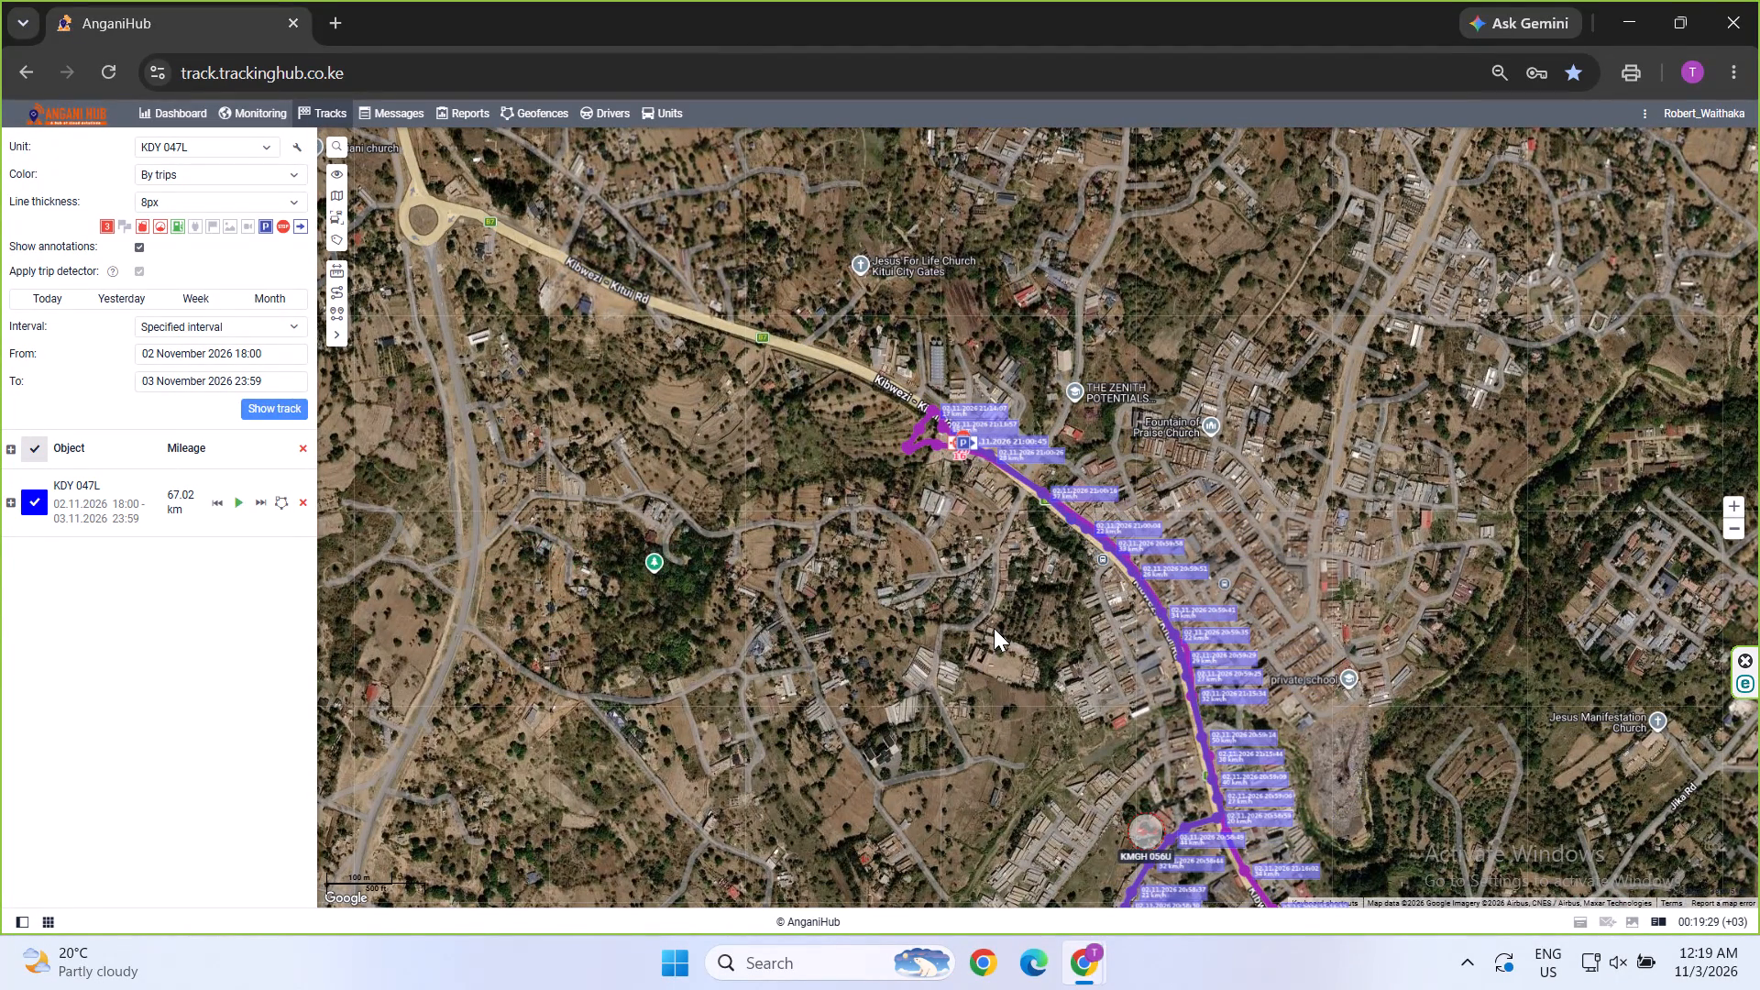
left_click_drag(1150, 747, 1055, 365)
left_click_drag(1365, 716, 1189, 384)
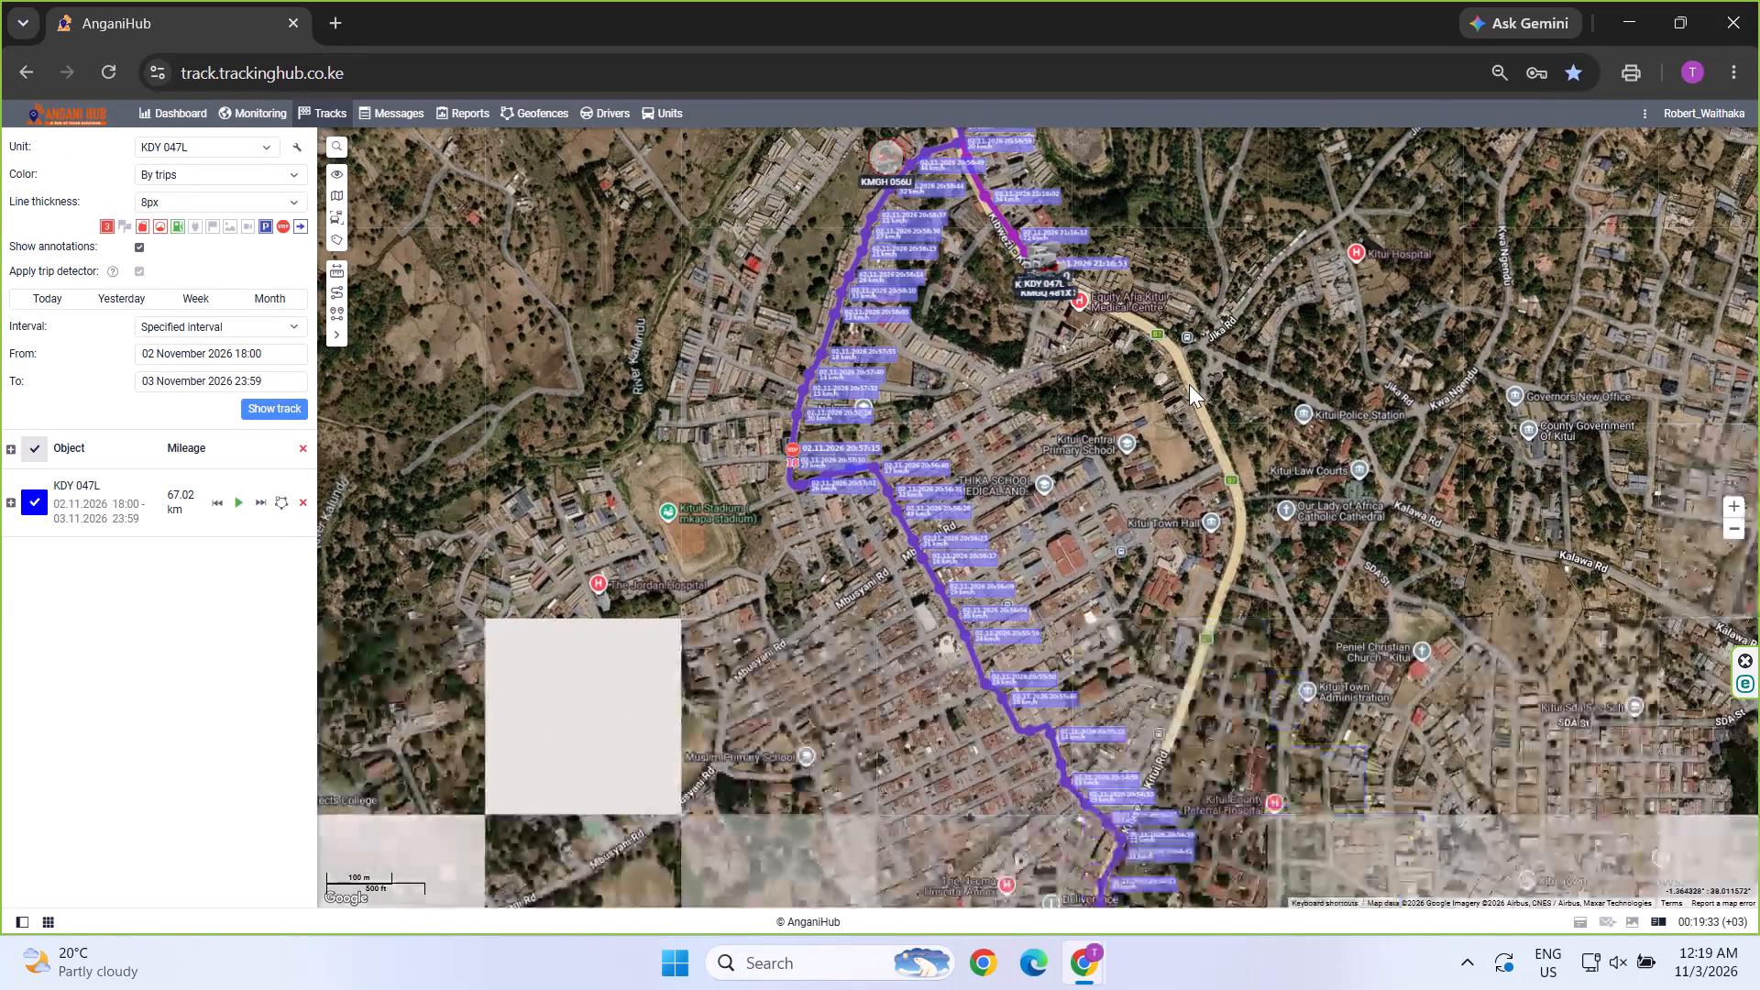
left_click_drag(1189, 569, 1116, 269)
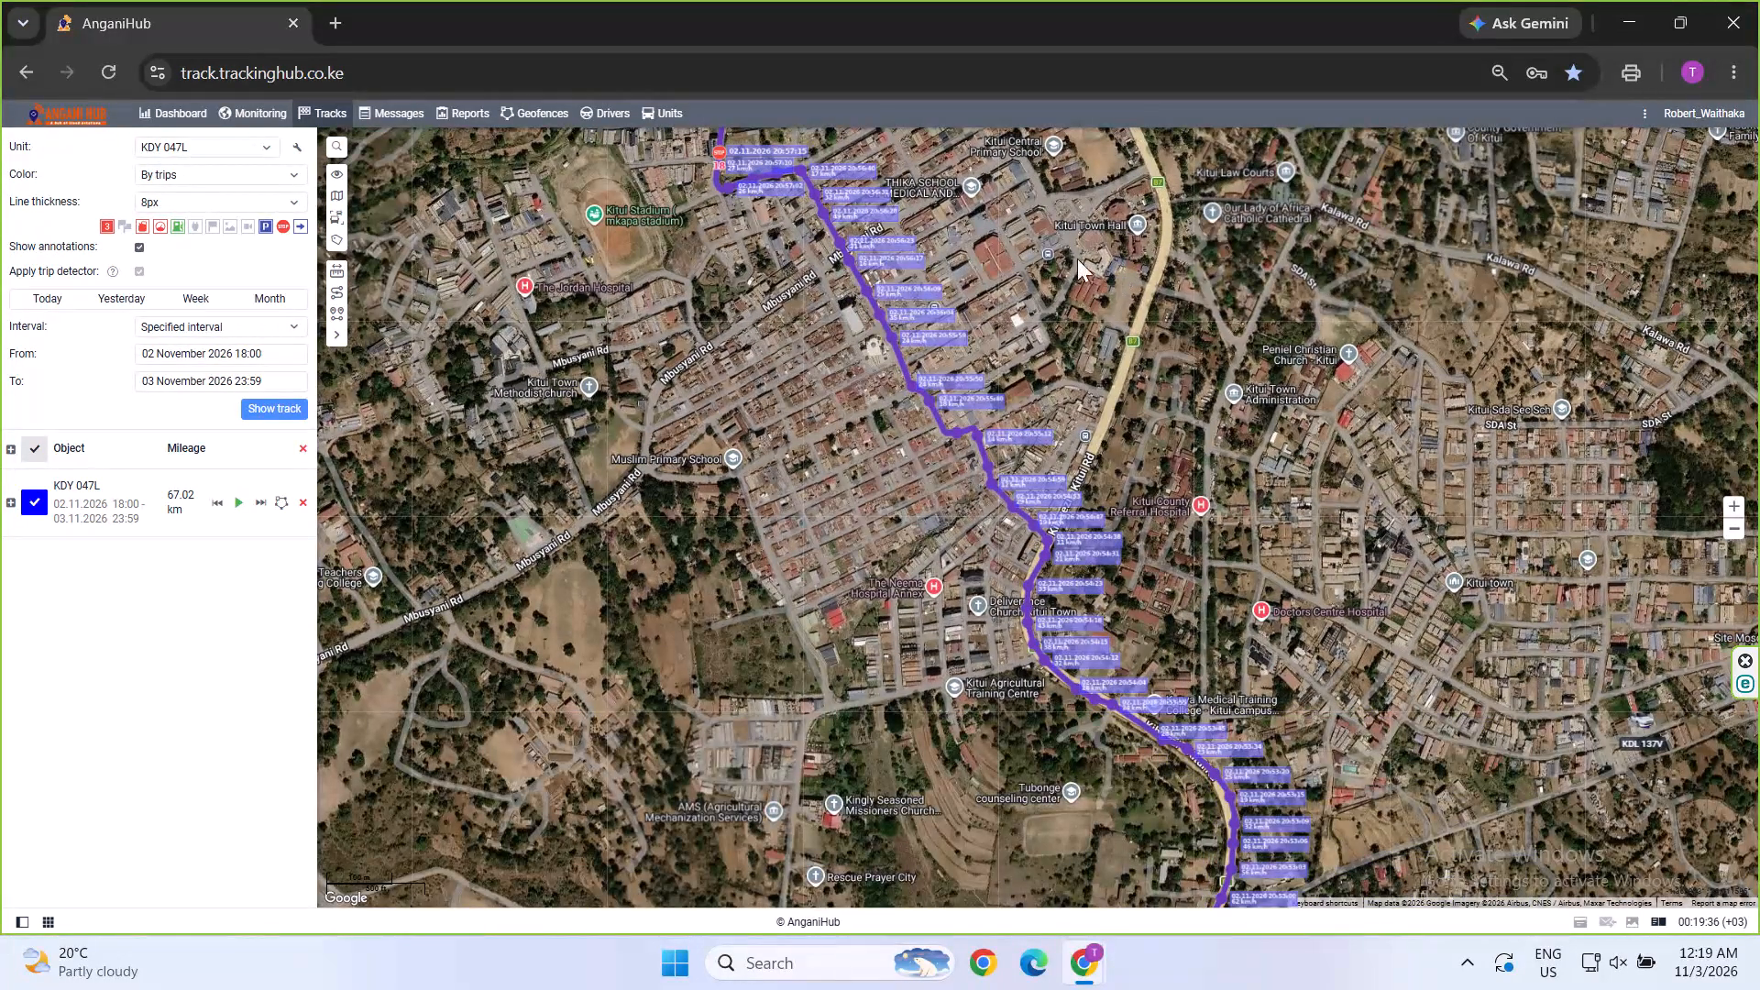
left_click_drag(983, 217, 1209, 725)
left_click_drag(924, 419, 1024, 841)
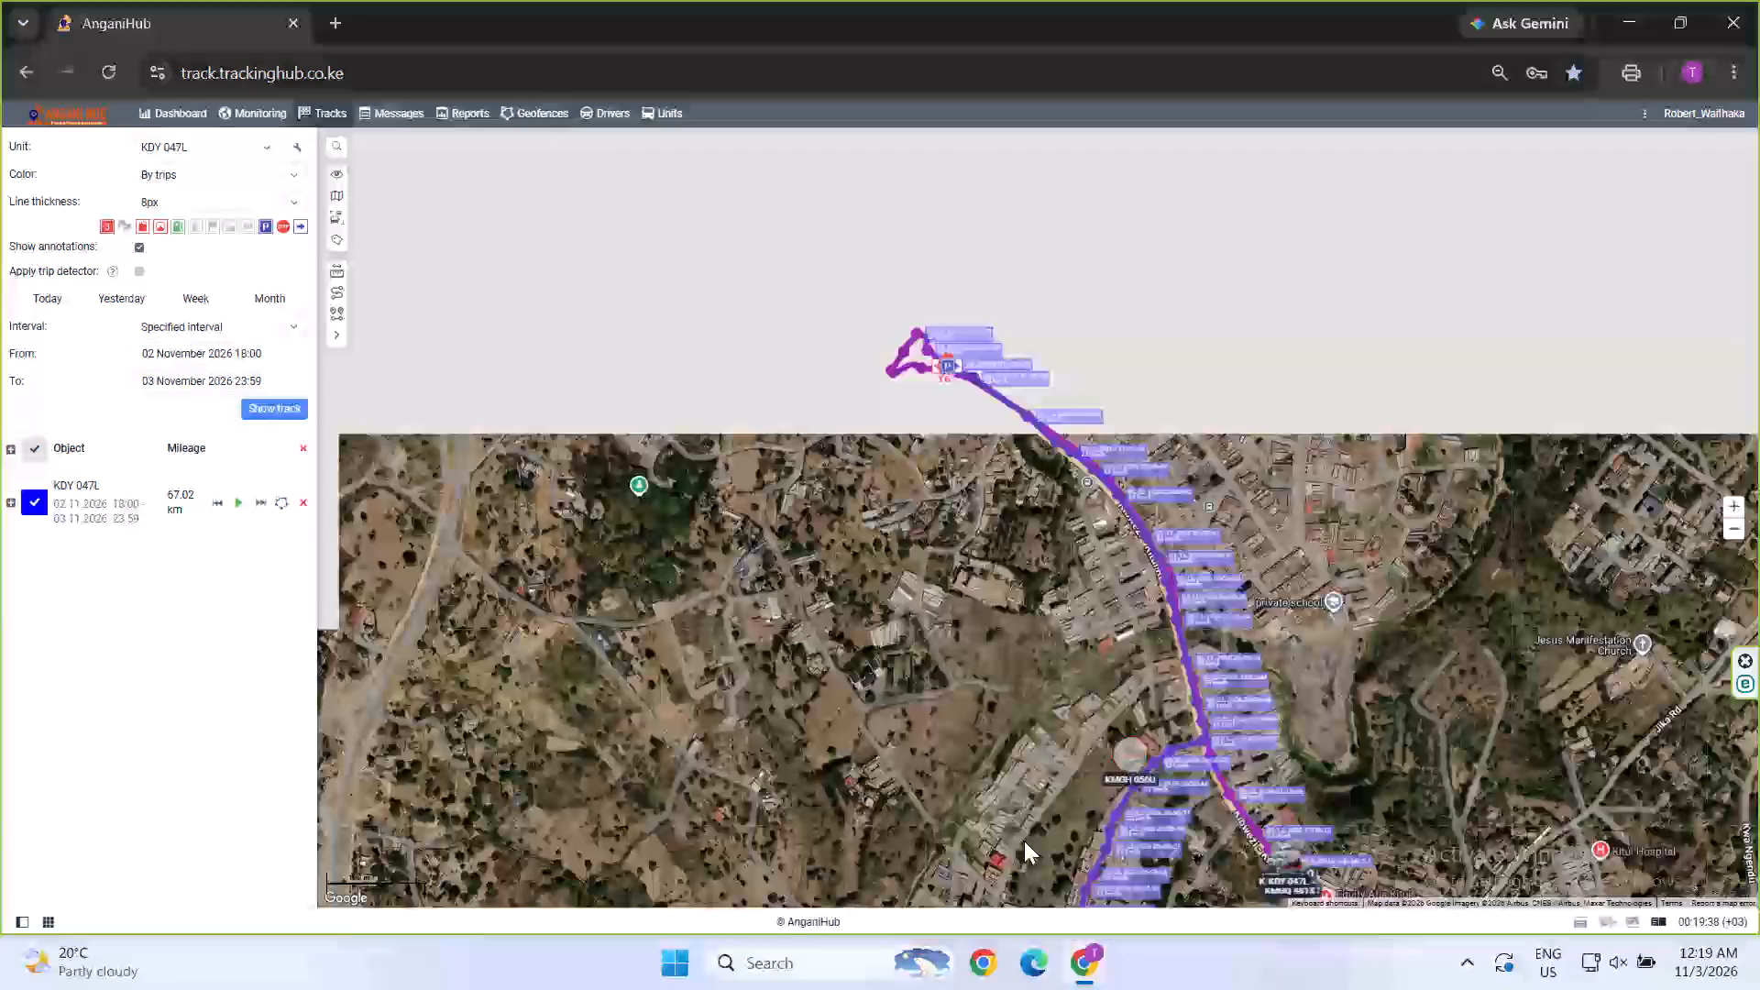
scroll(1024, 841, "down", 1)
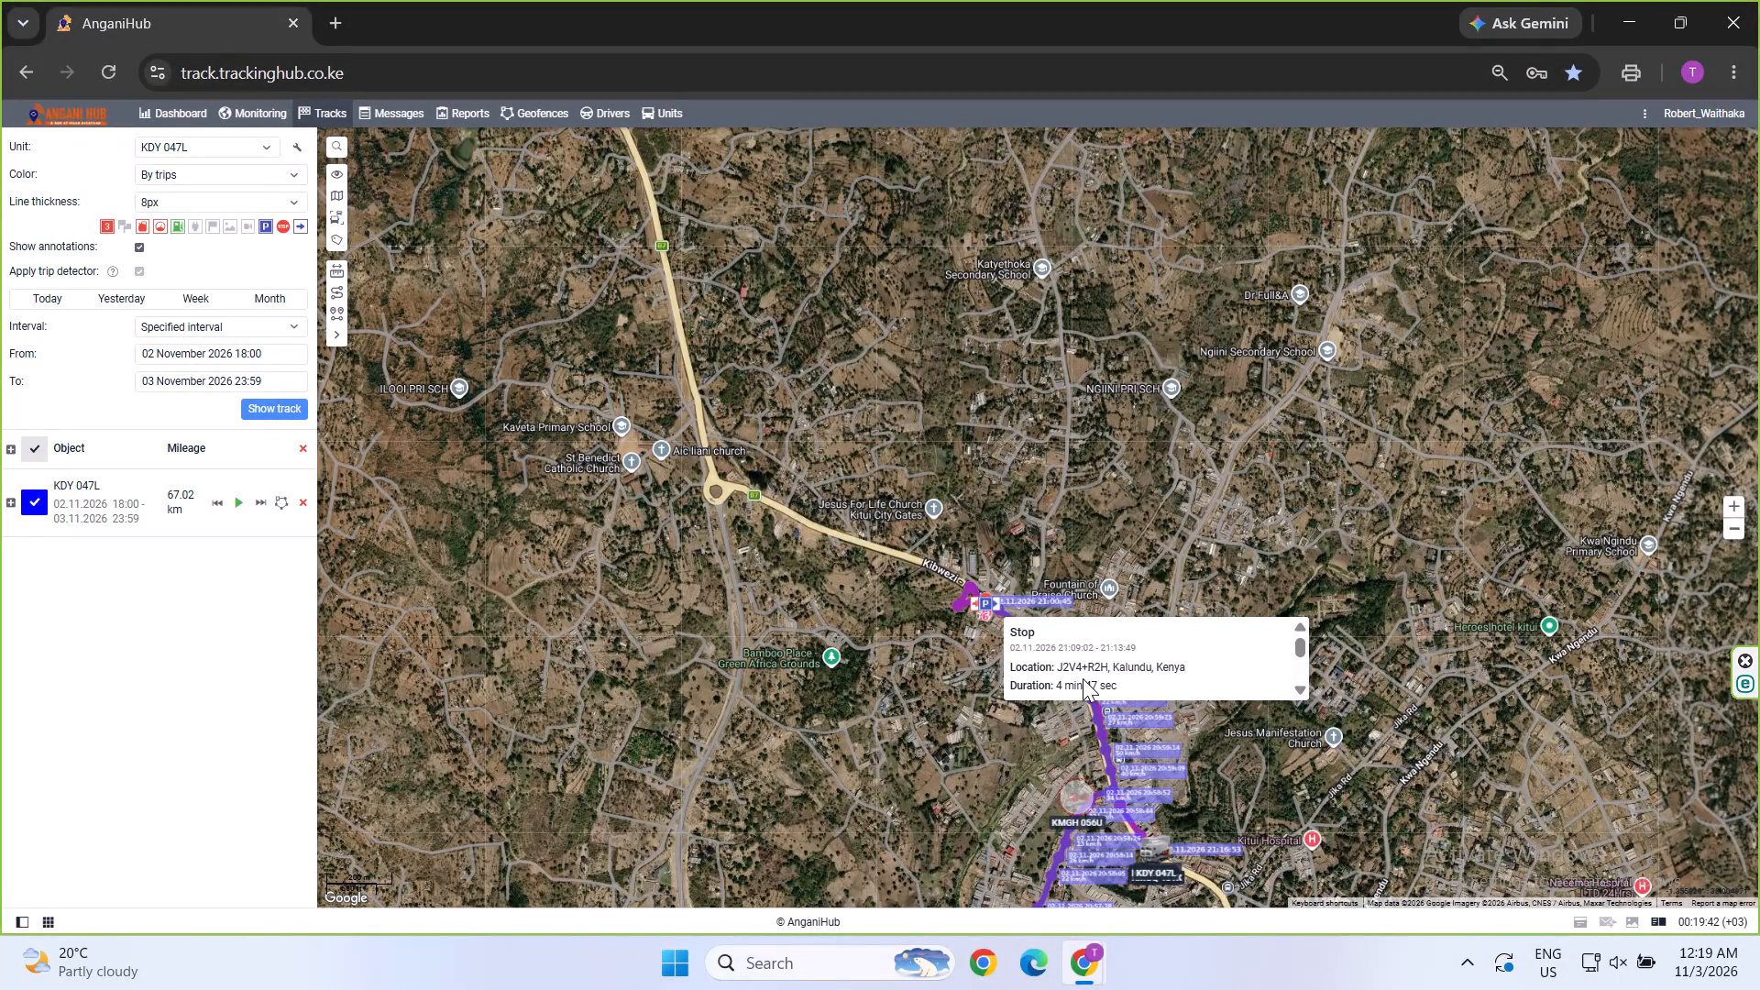
scroll(1086, 680, "down", 3)
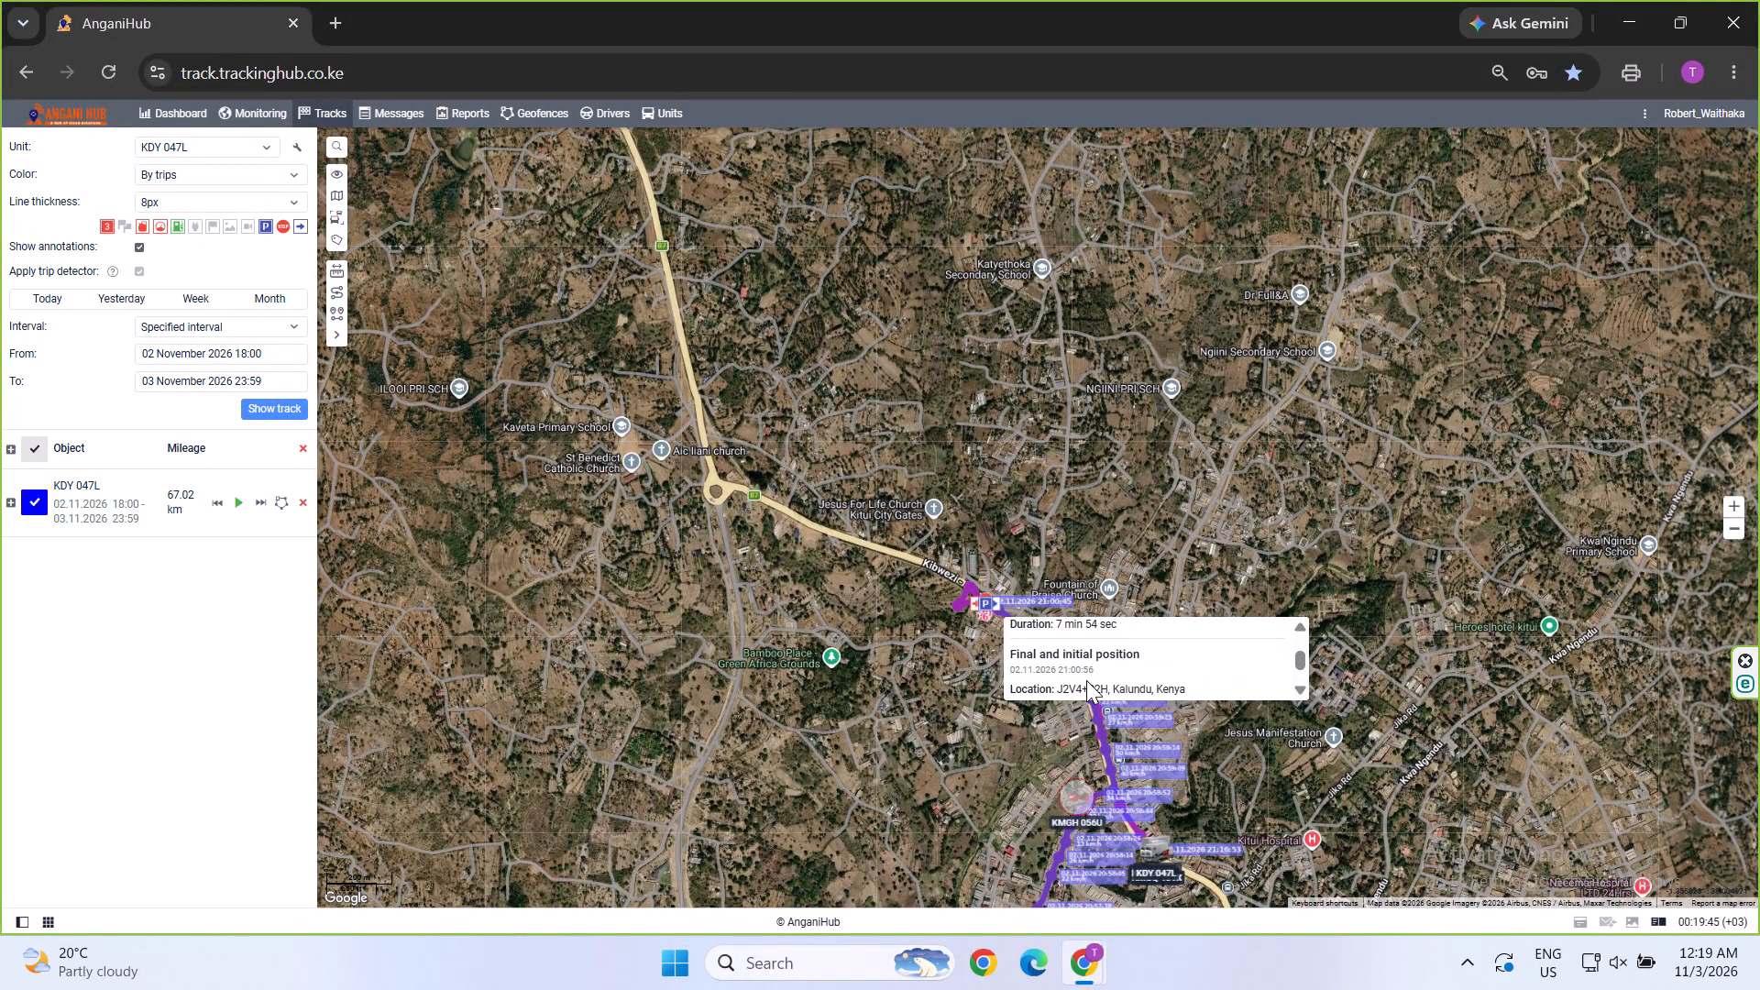
scroll(1086, 680, "down", 2)
scroll(1086, 680, "up", 3)
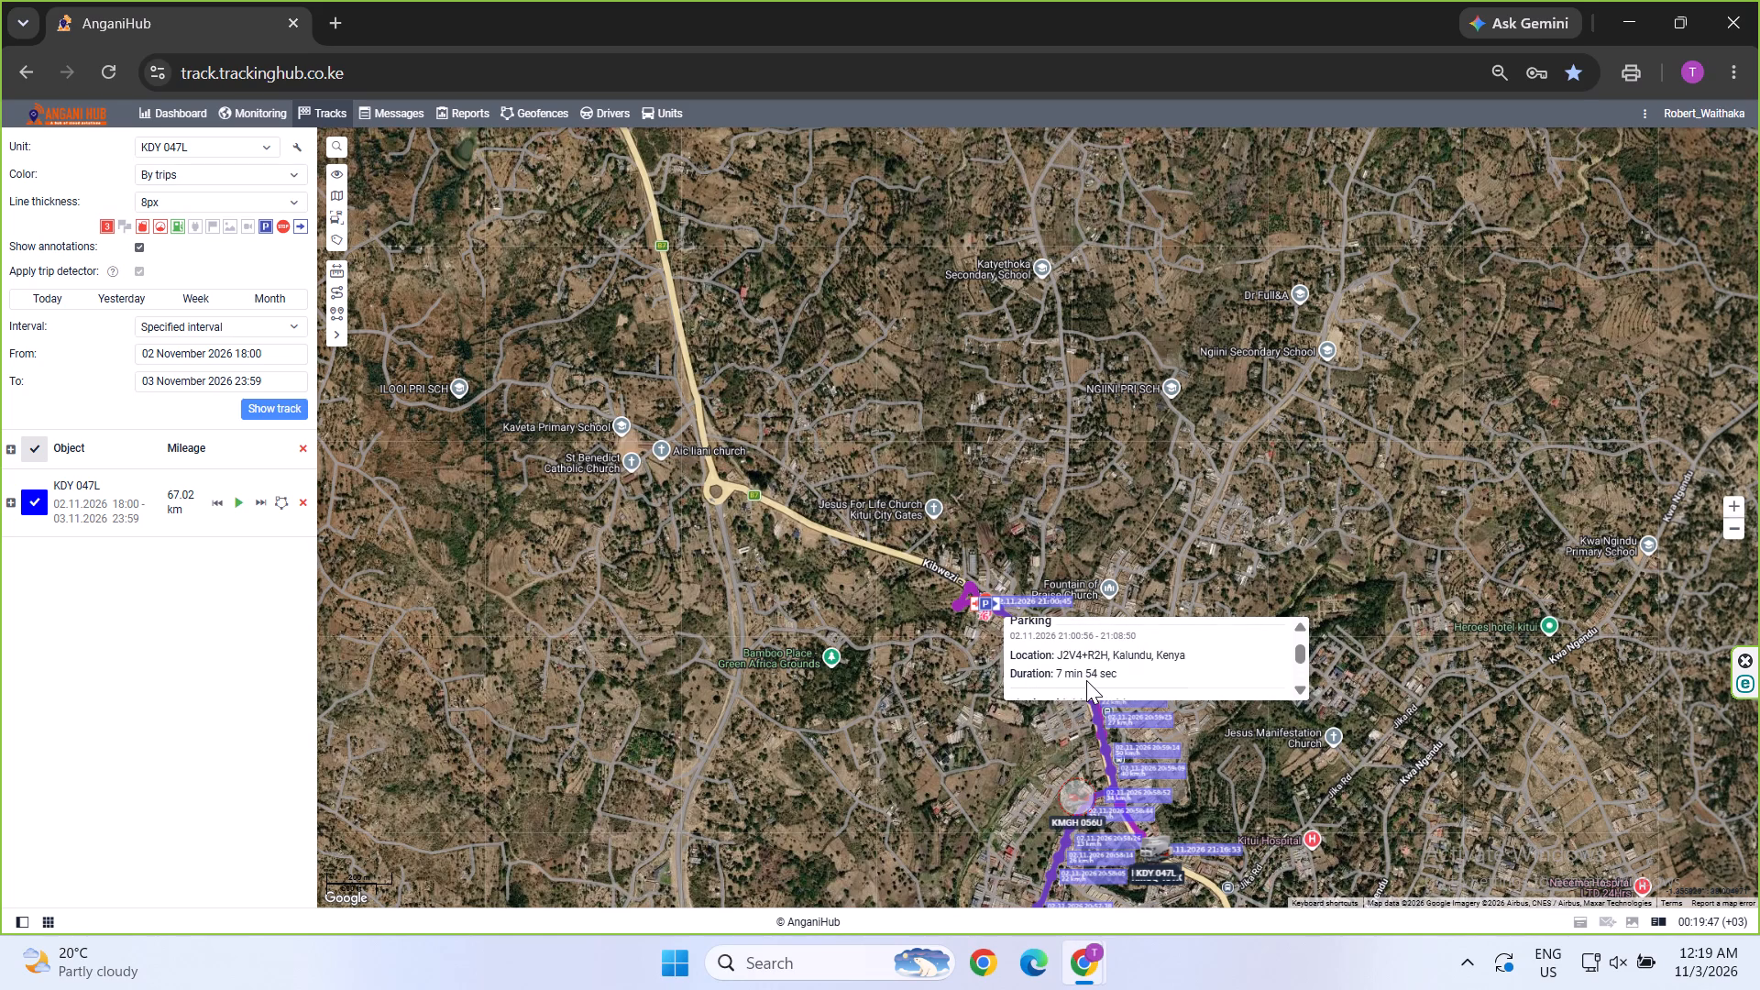
scroll(1086, 680, "up", 1)
scroll(1086, 680, "down", 2)
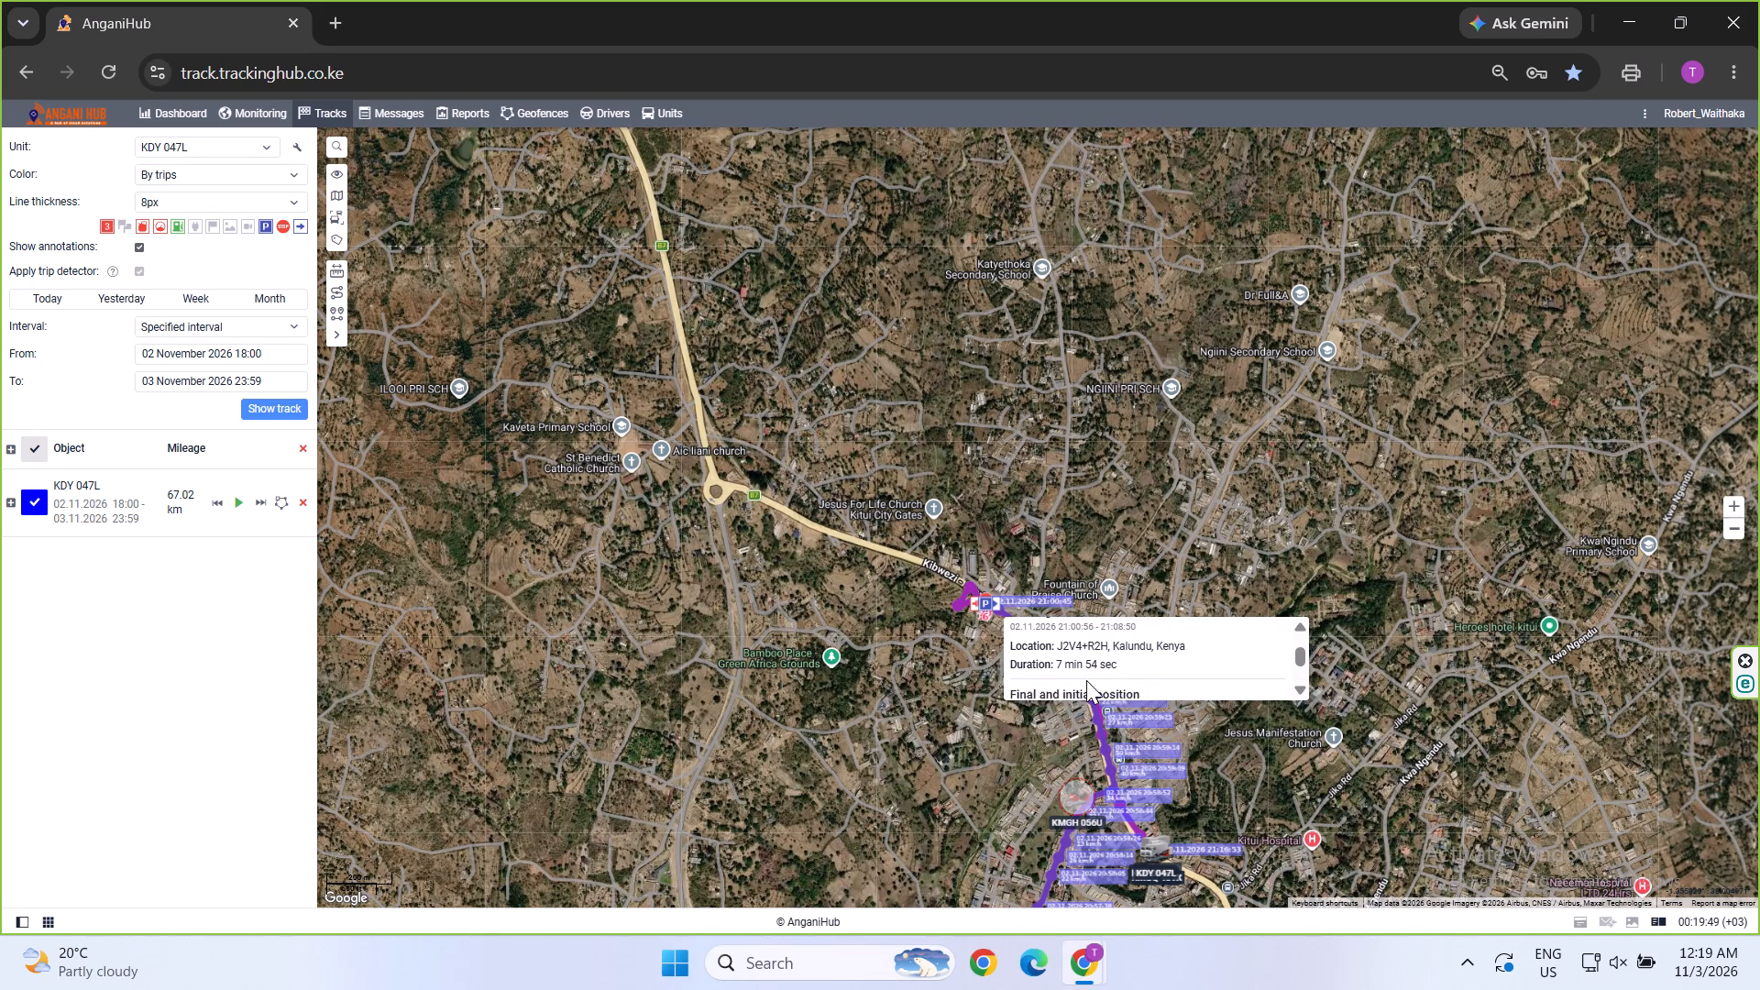
scroll(1086, 680, "down", 1)
scroll(1086, 680, "up", 1)
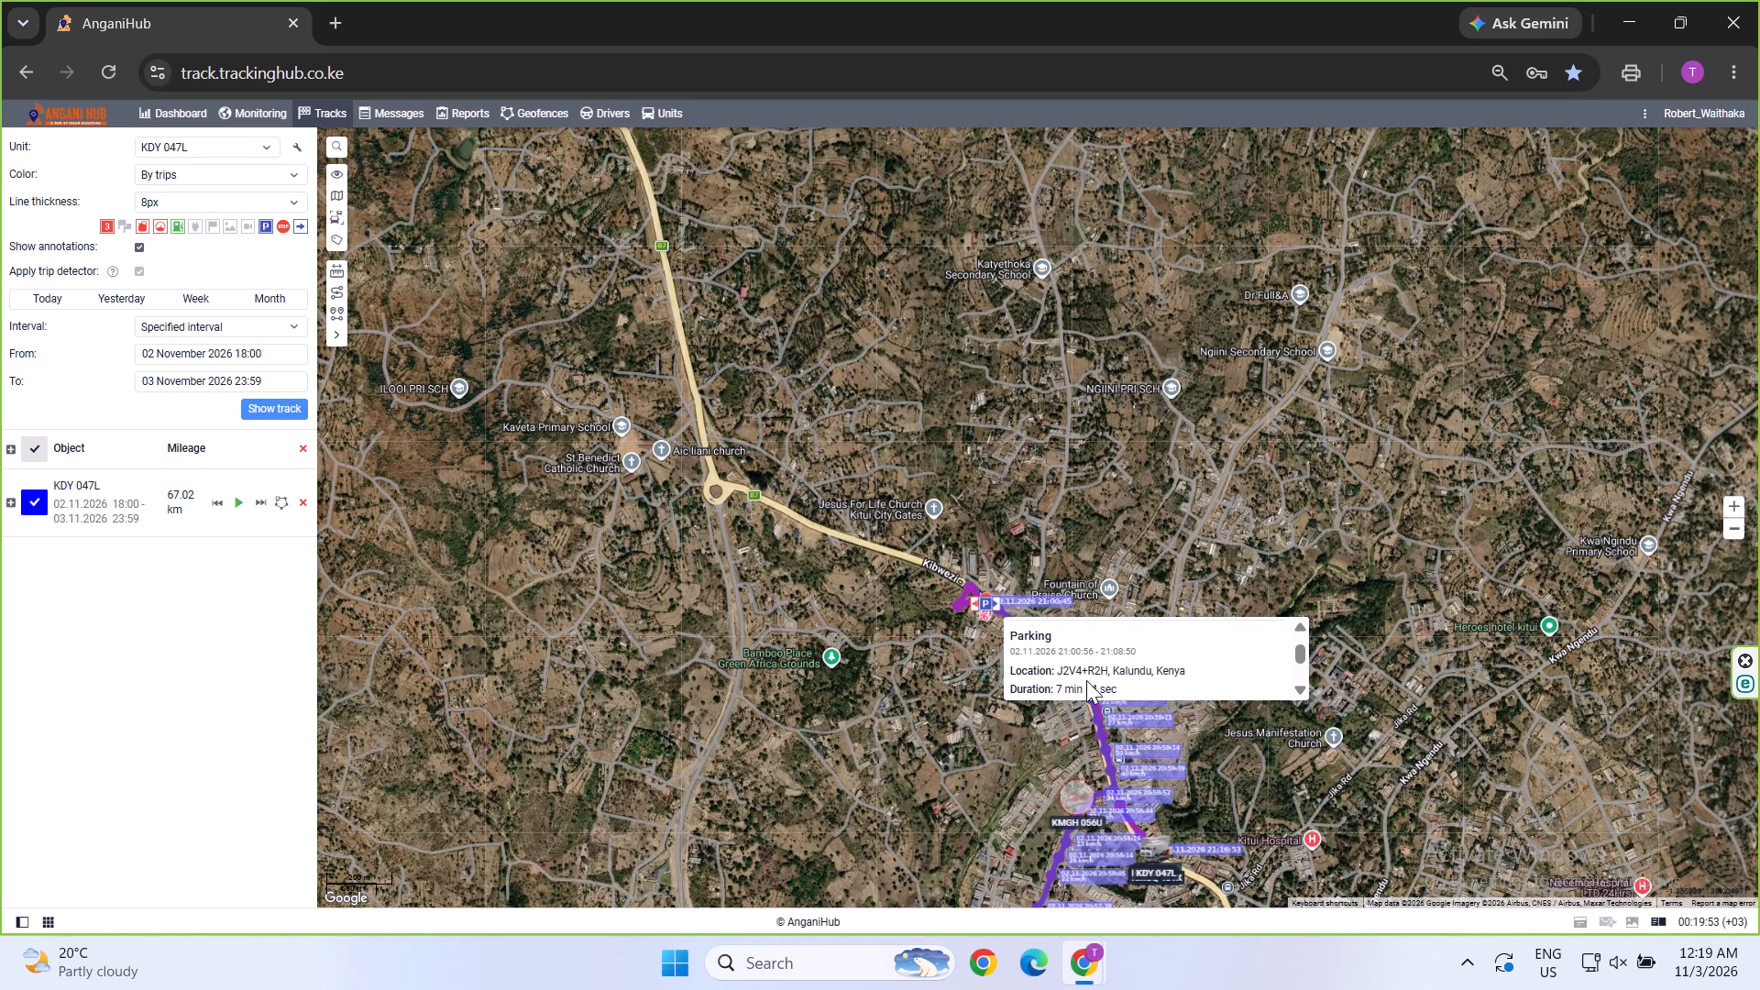
key("Print")
left_click(1086, 680)
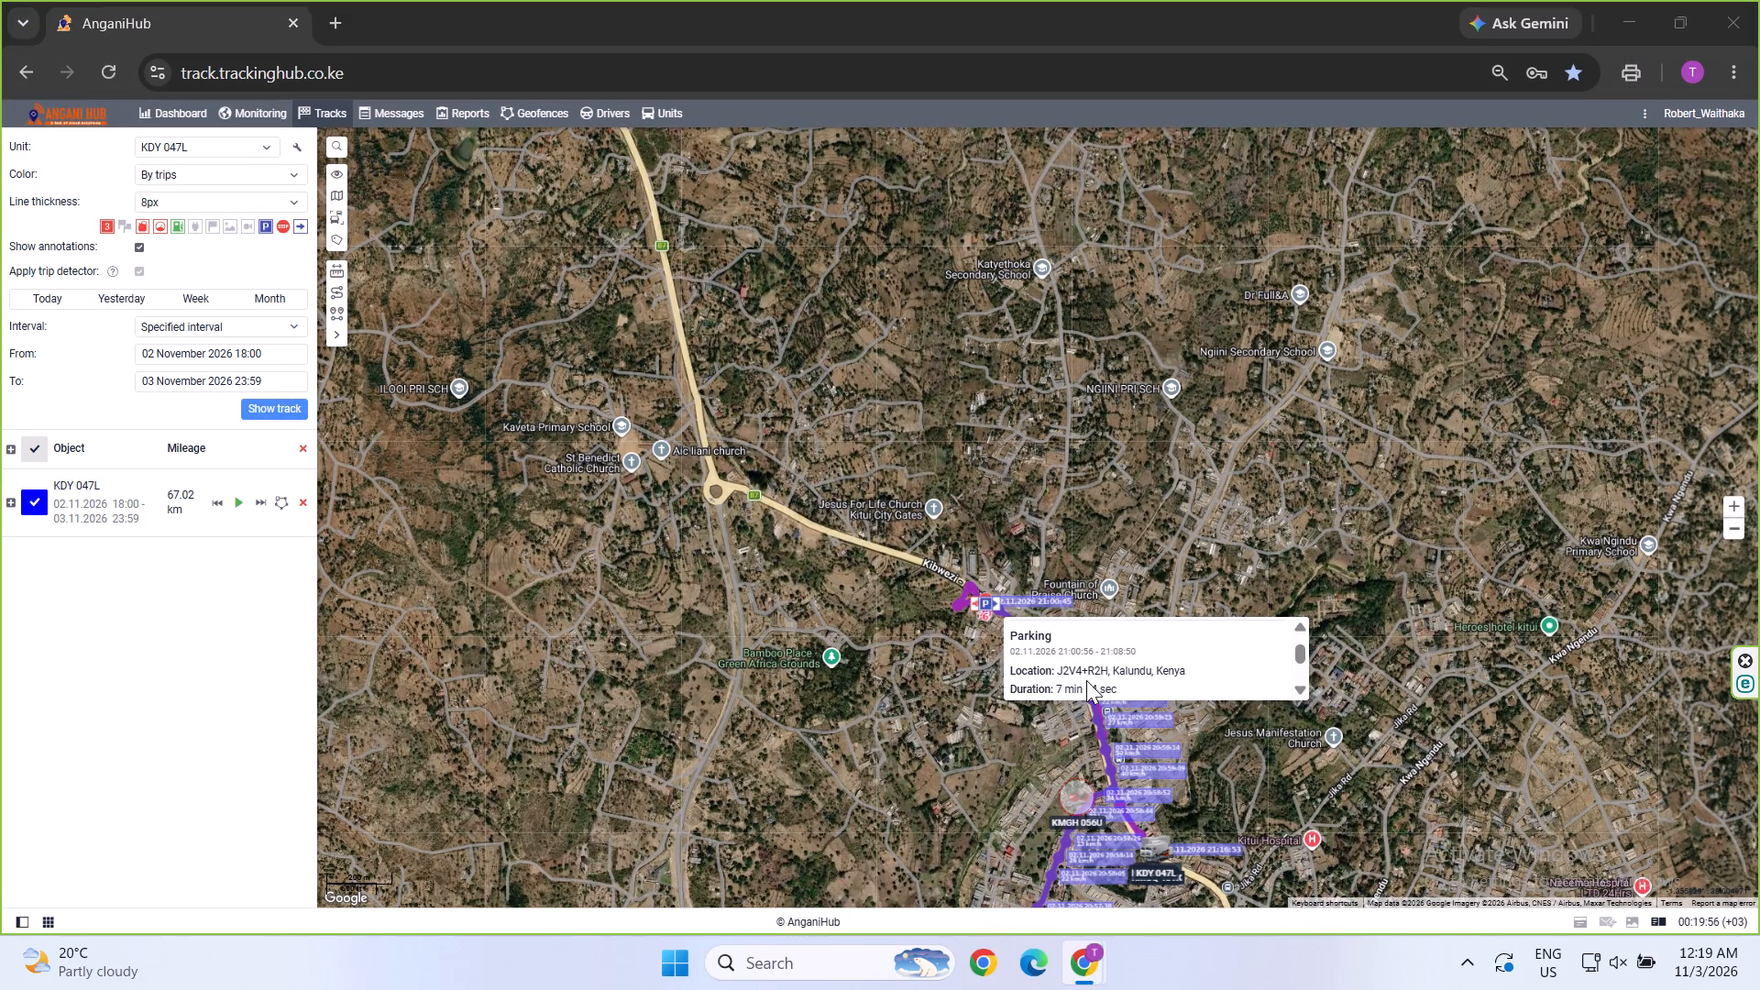
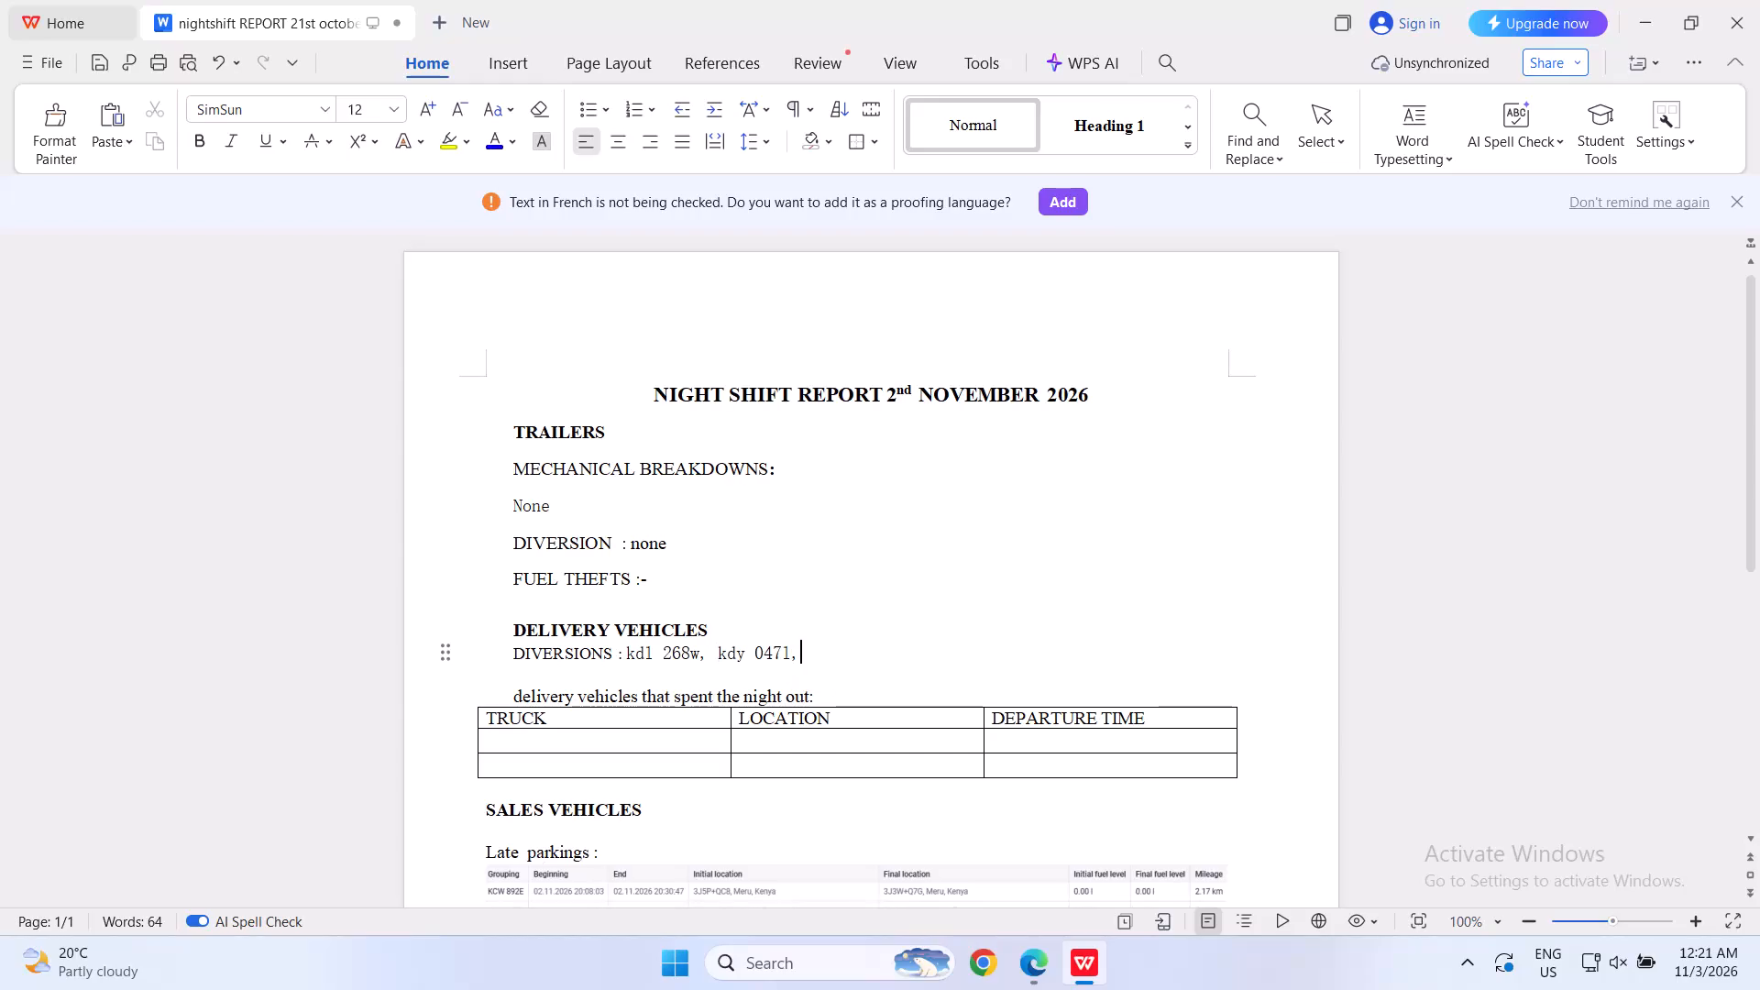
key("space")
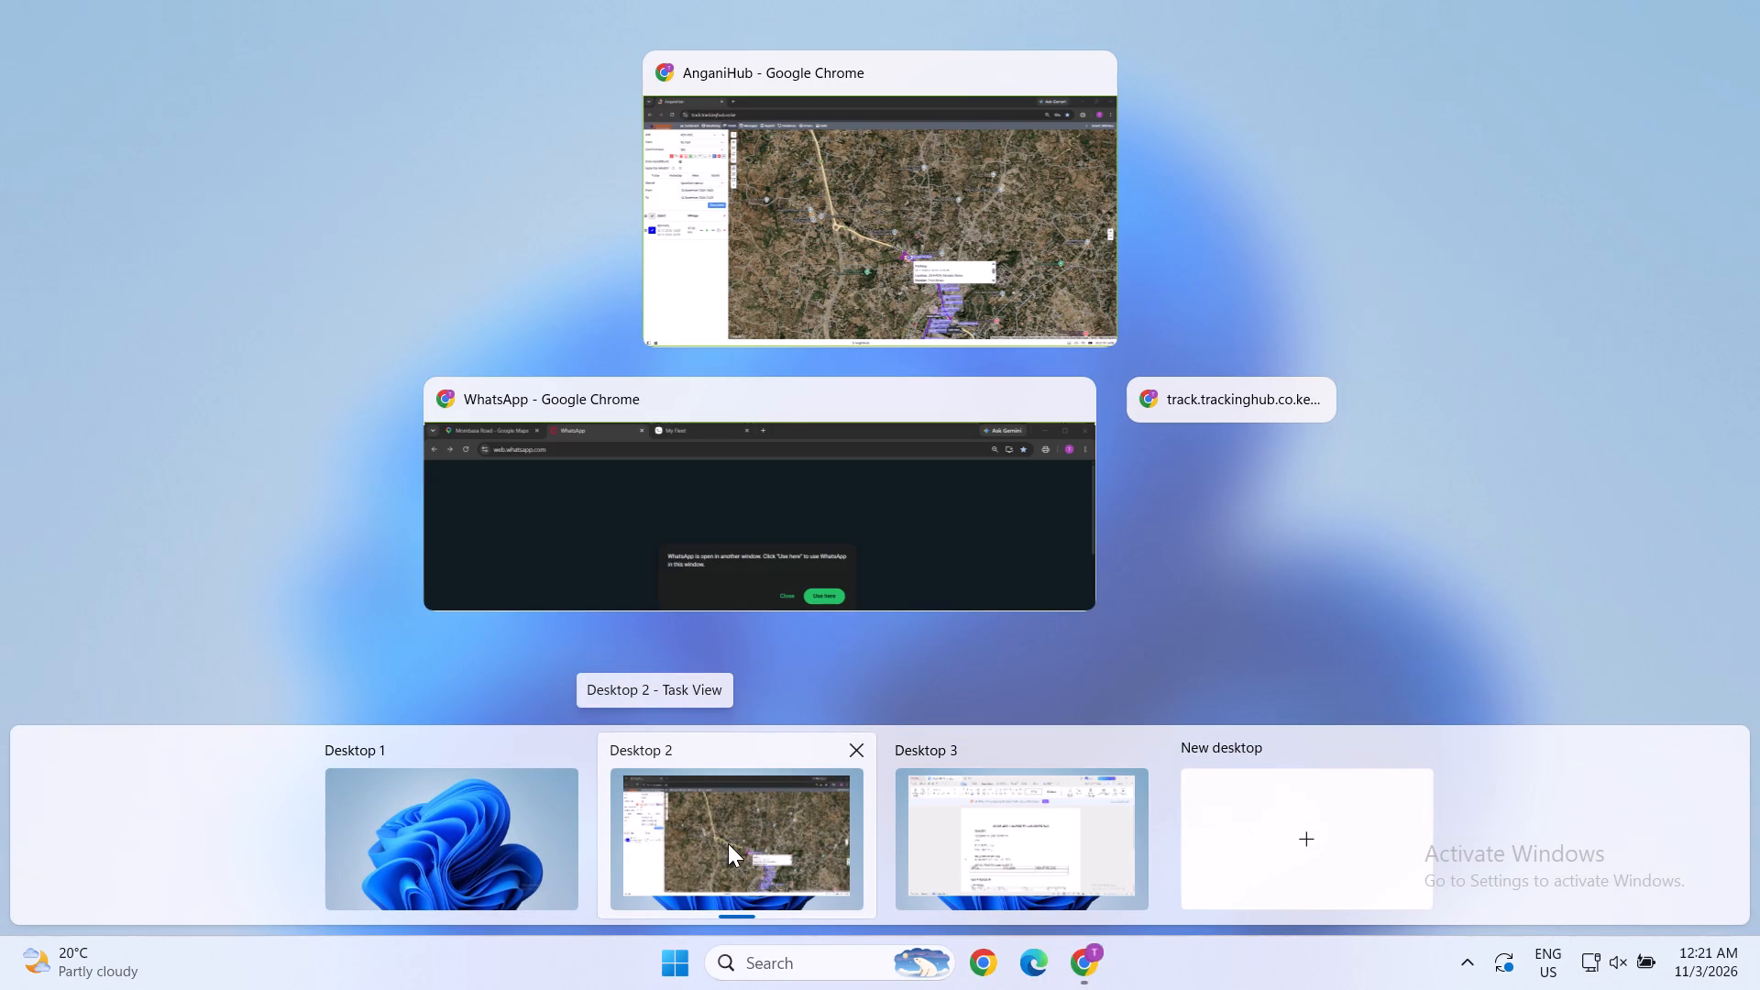
left_click(728, 843)
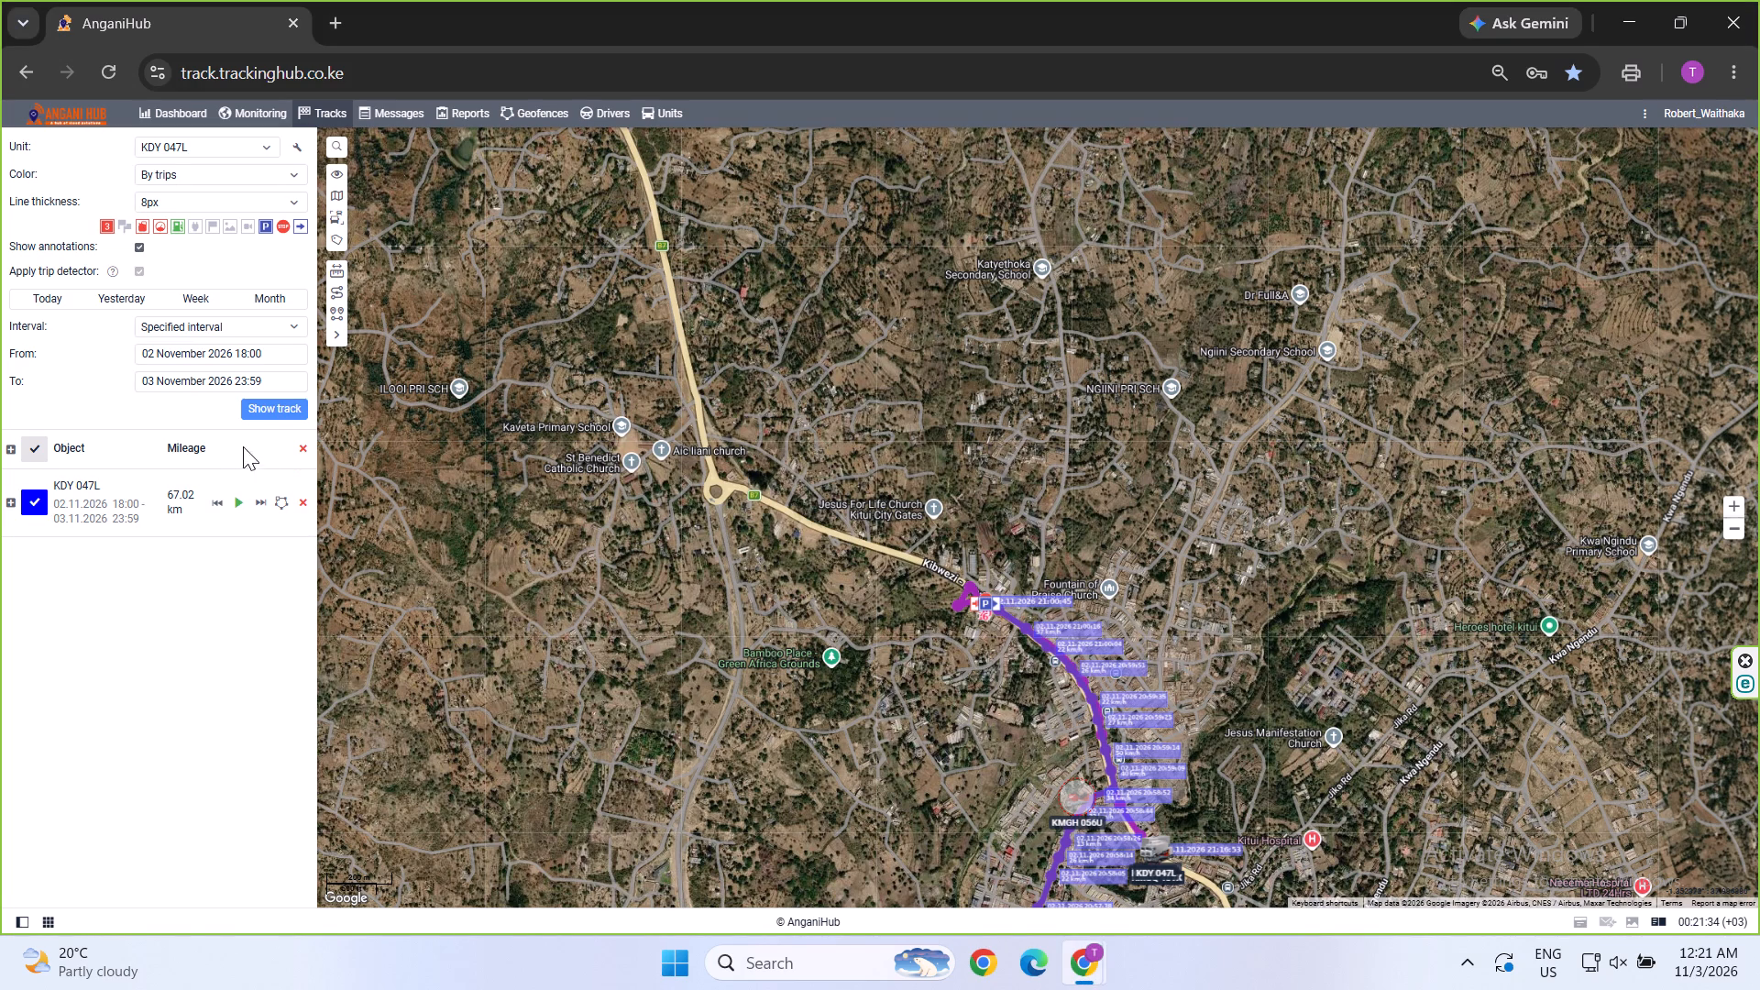
left_click(302, 453)
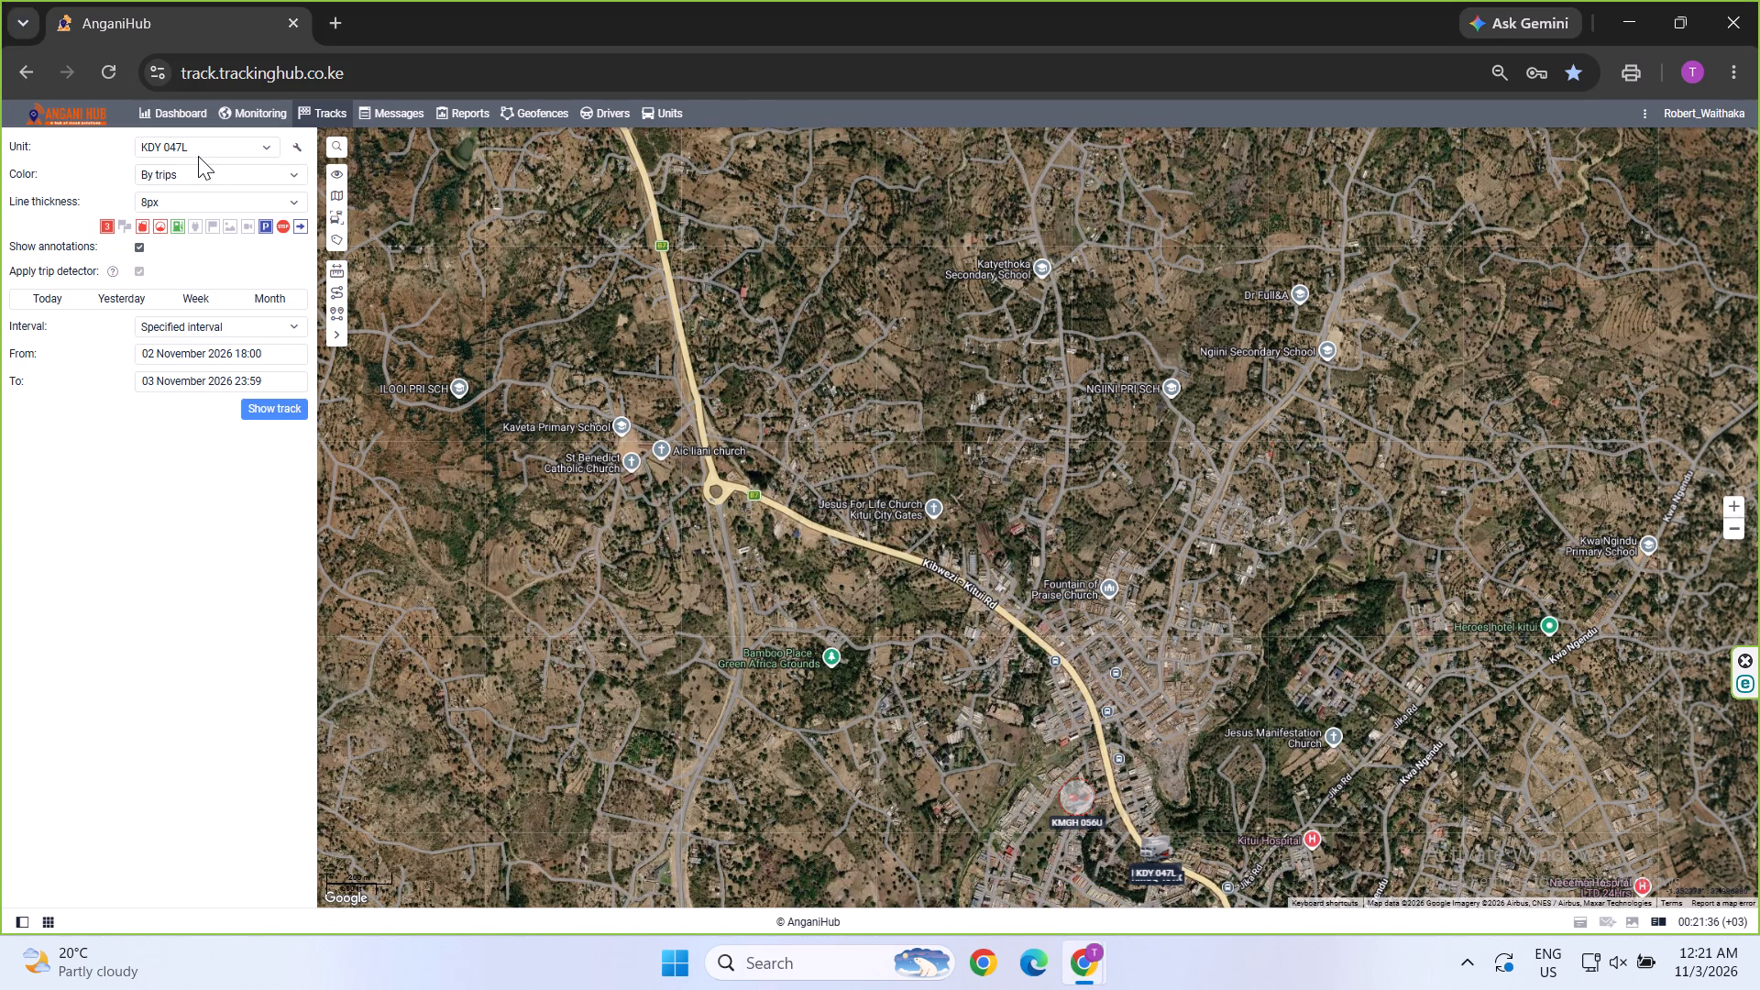
left_click(201, 152)
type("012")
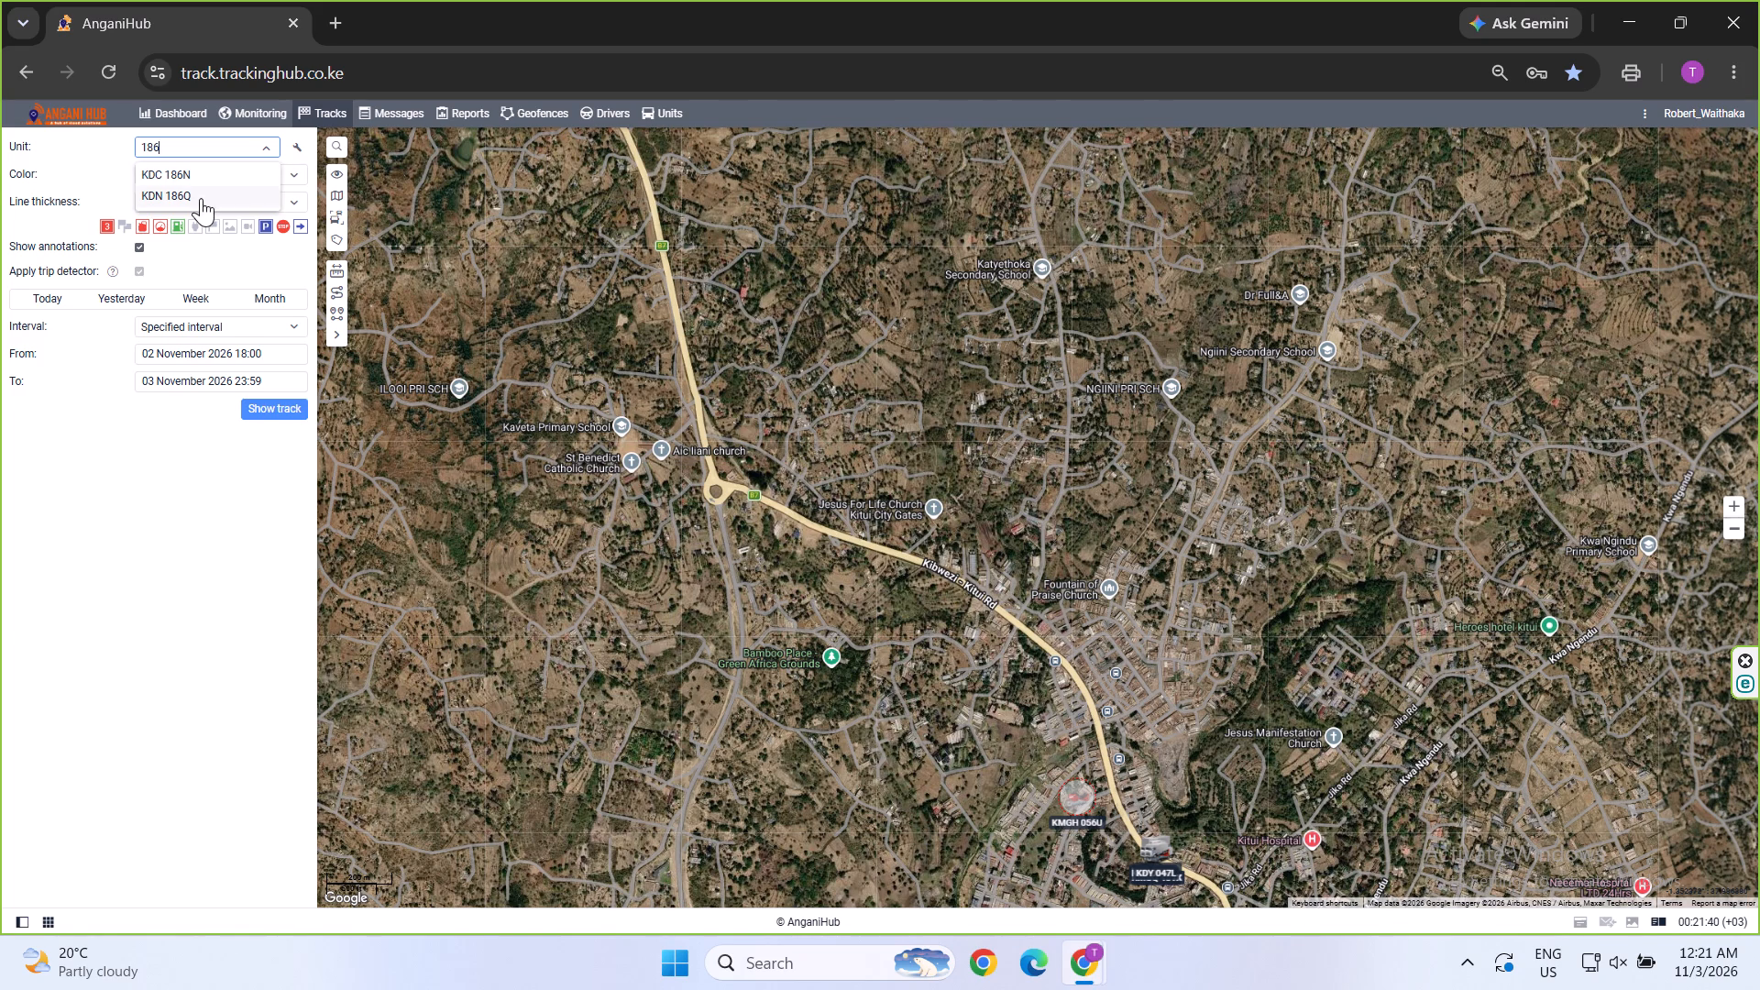
left_click(201, 198)
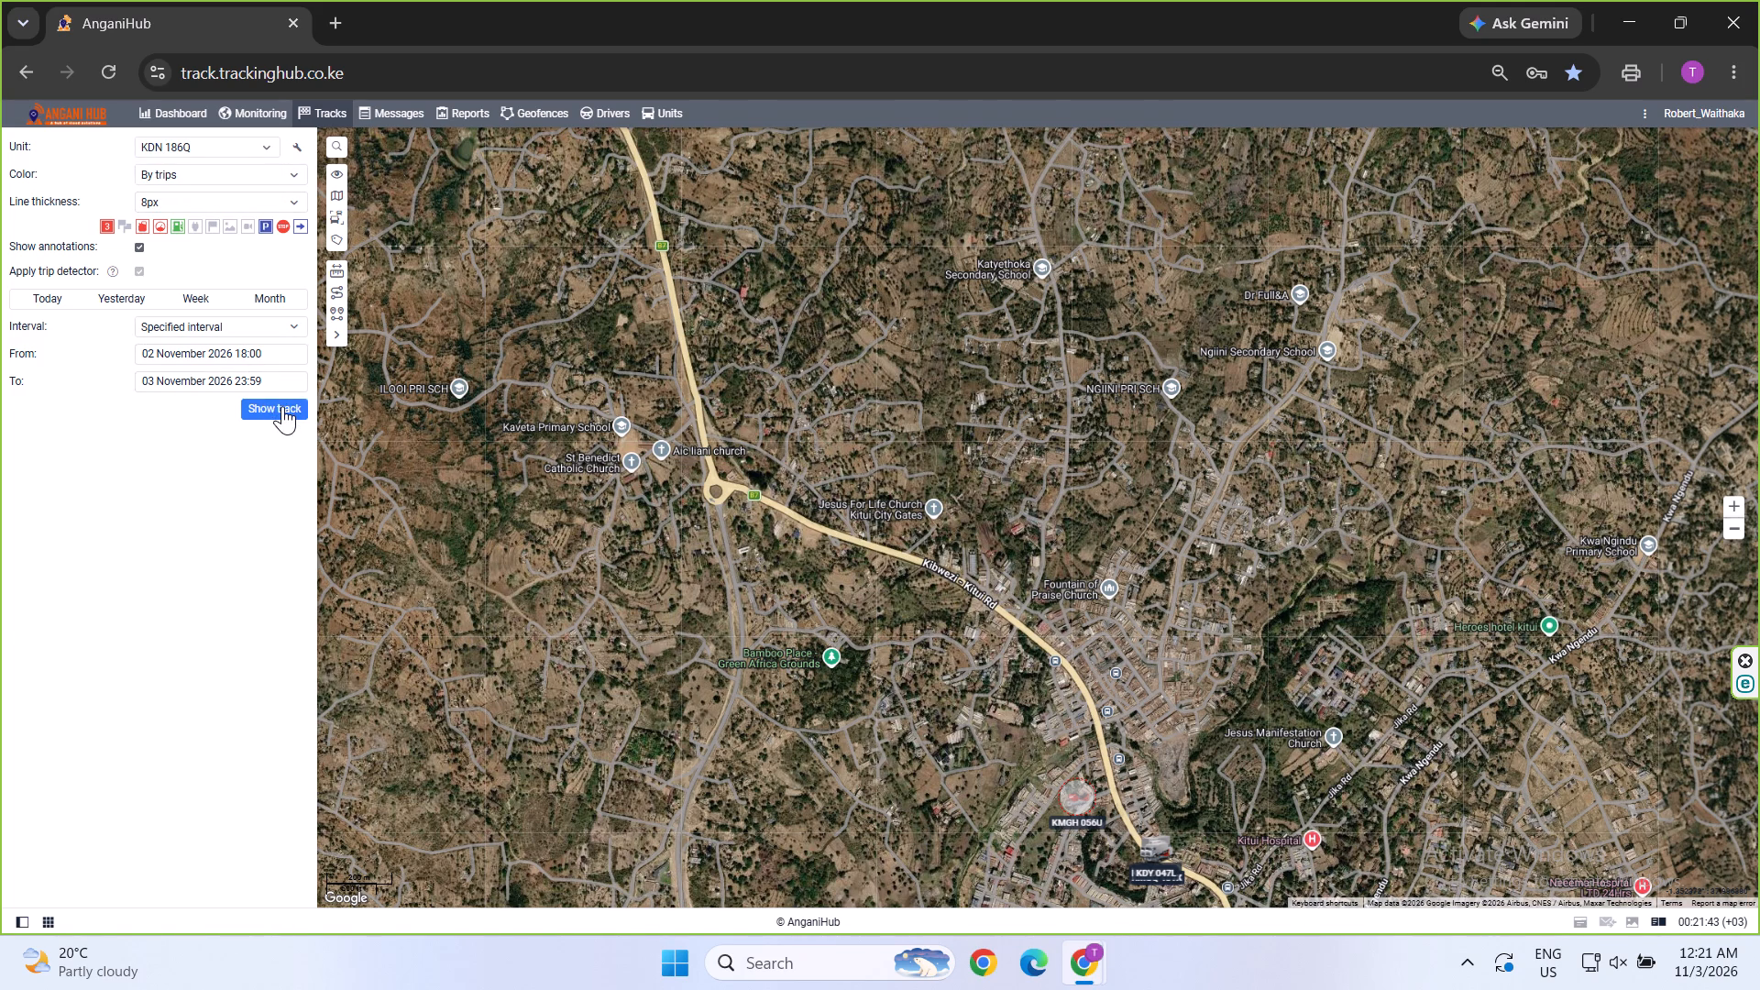
left_click(282, 406)
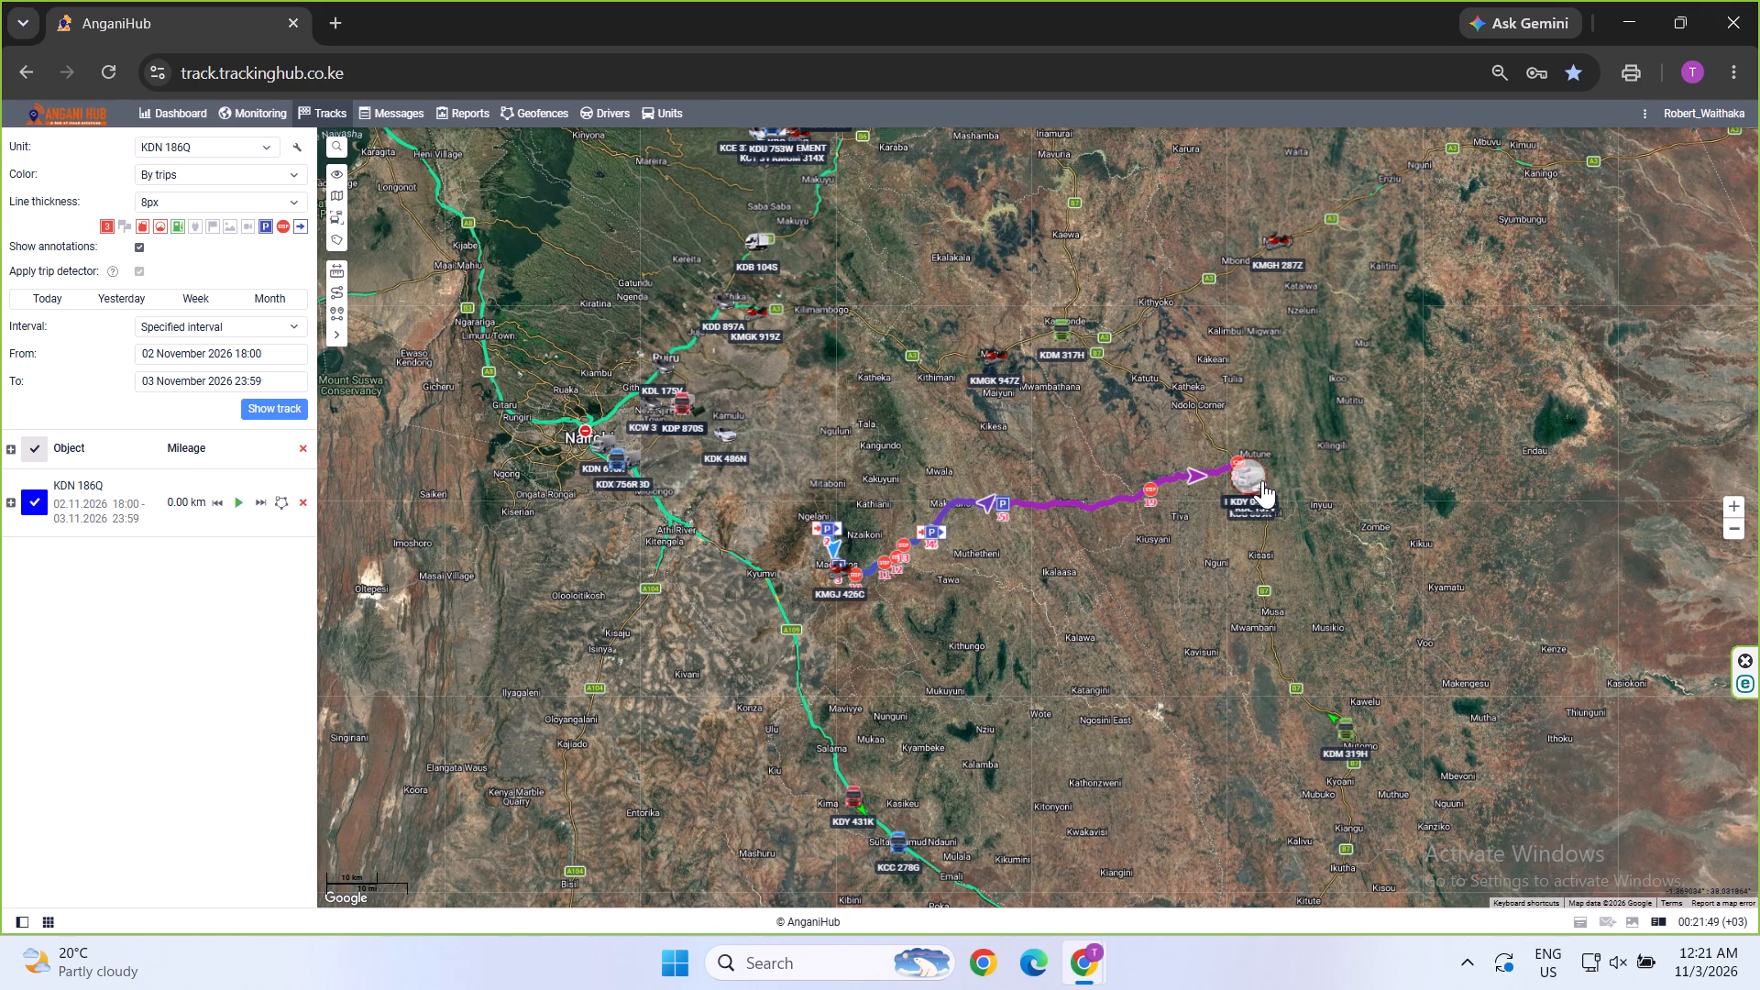
scroll(1262, 480, "up", 5)
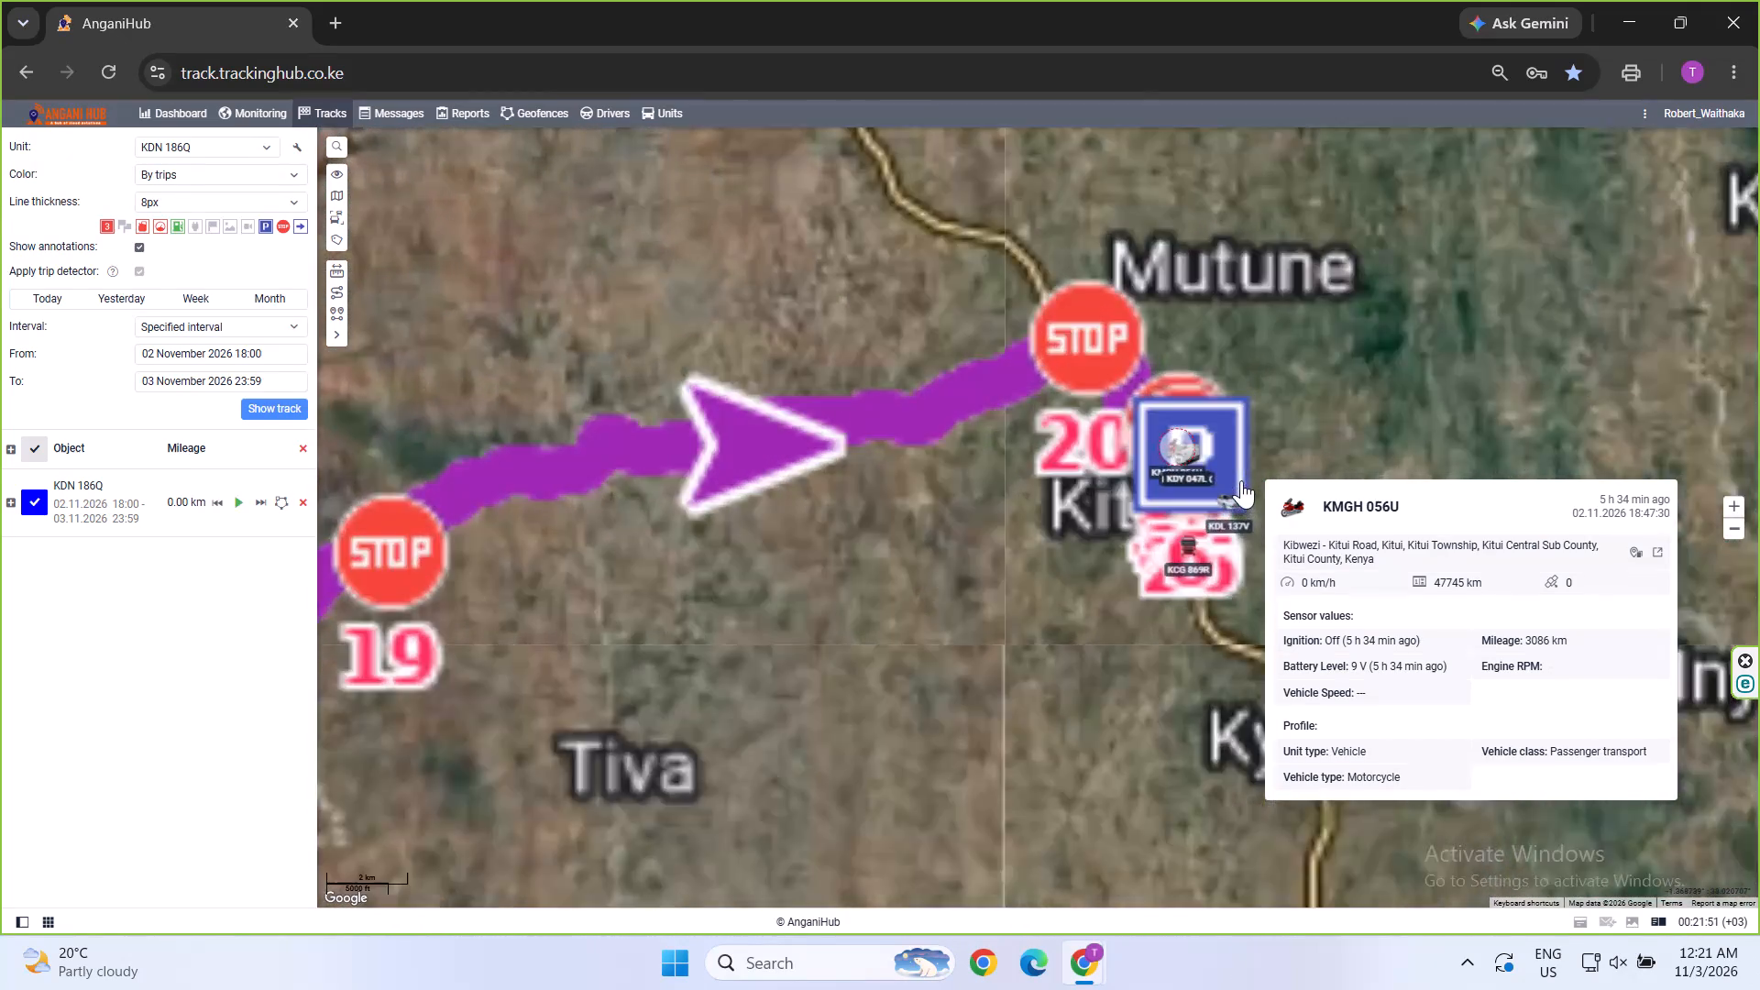
left_click_drag(1121, 434, 1165, 695)
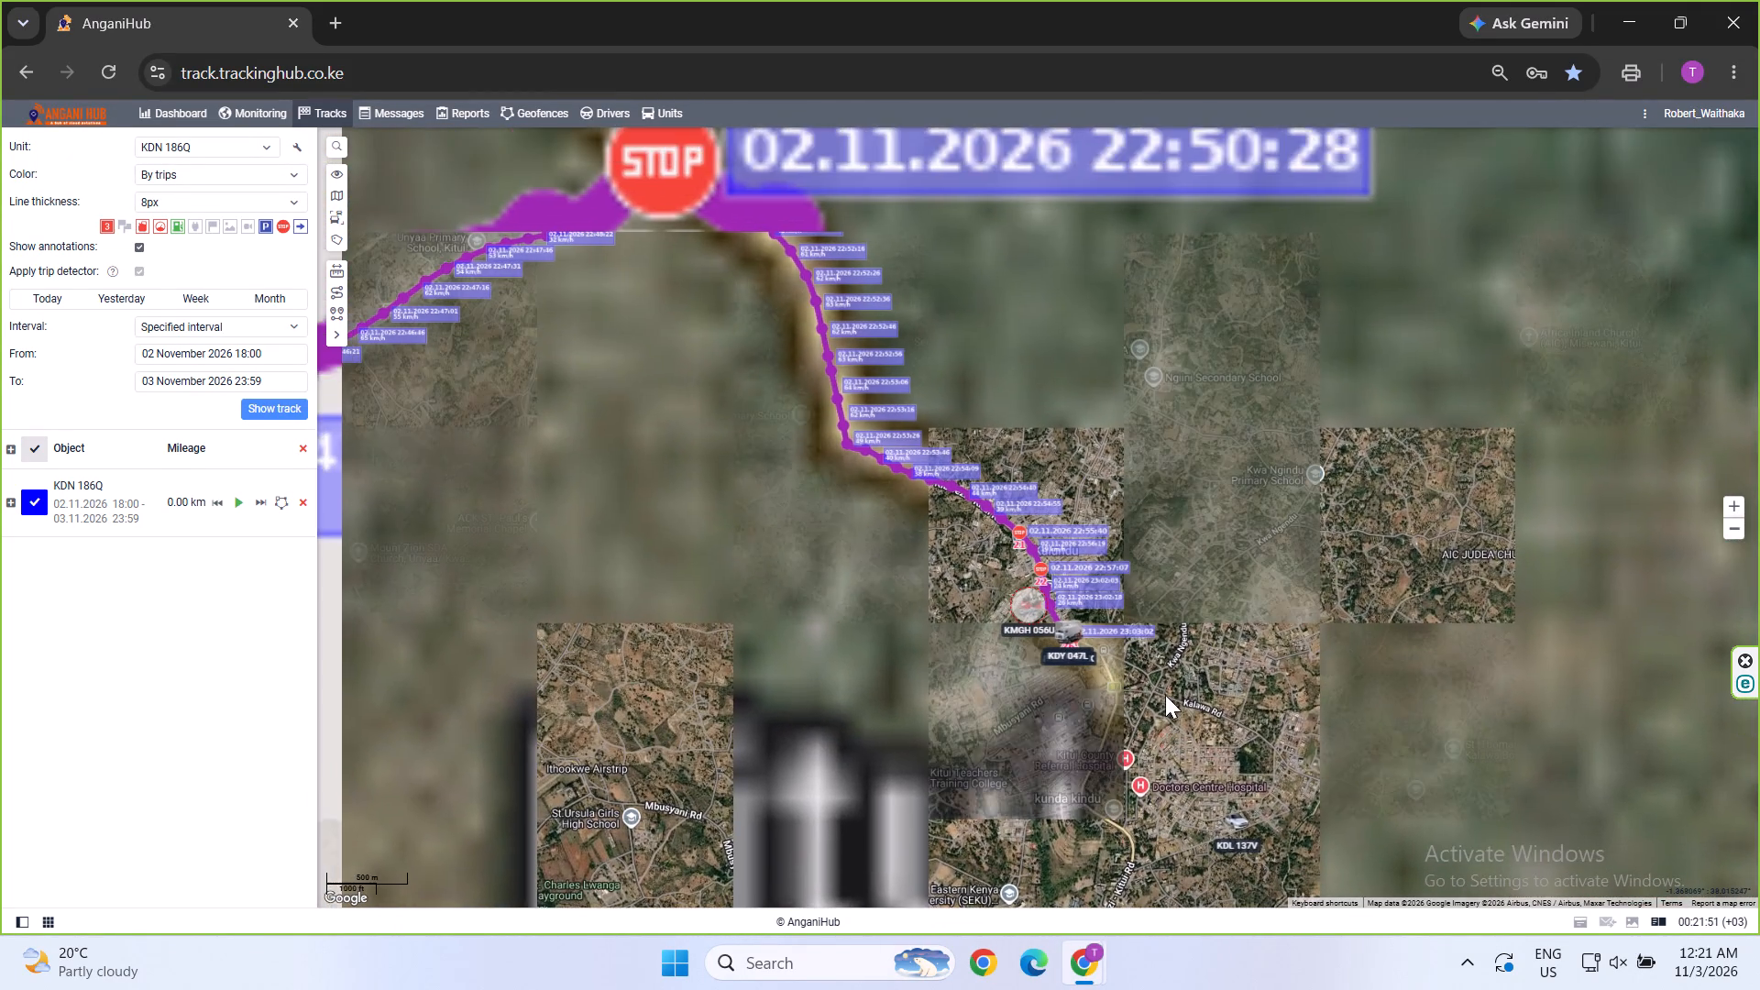
scroll(1122, 564, "up", 2)
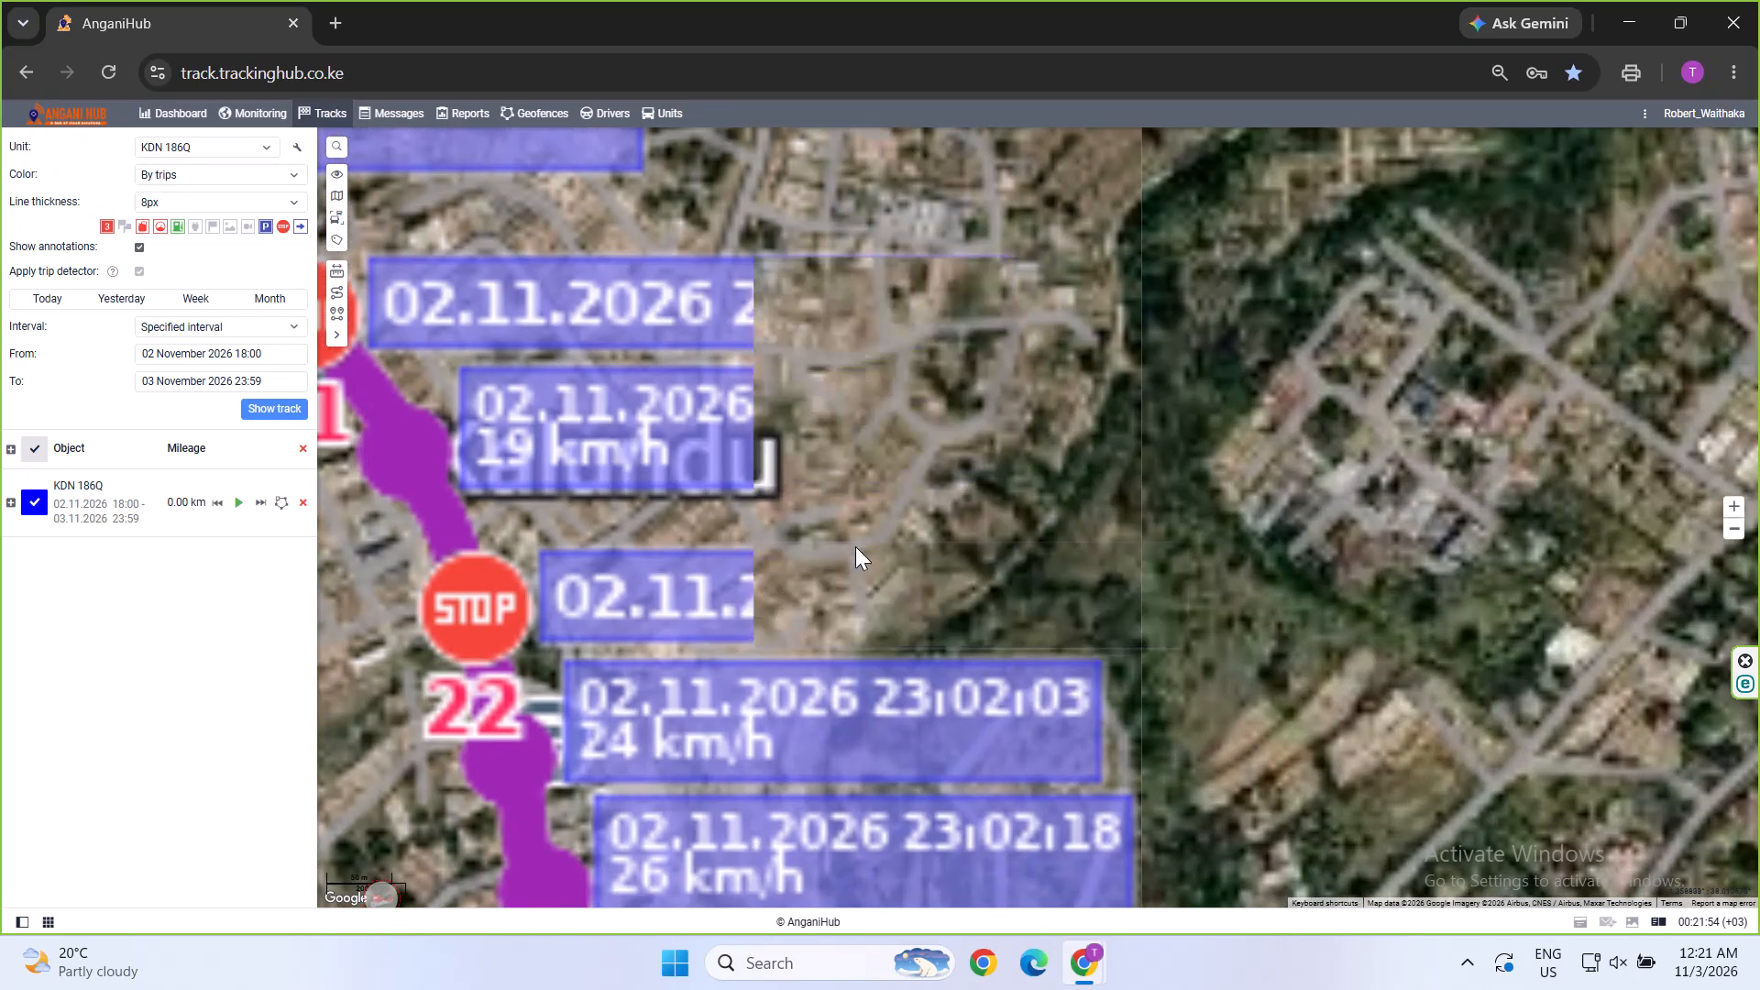
left_click_drag(855, 546, 1249, 520)
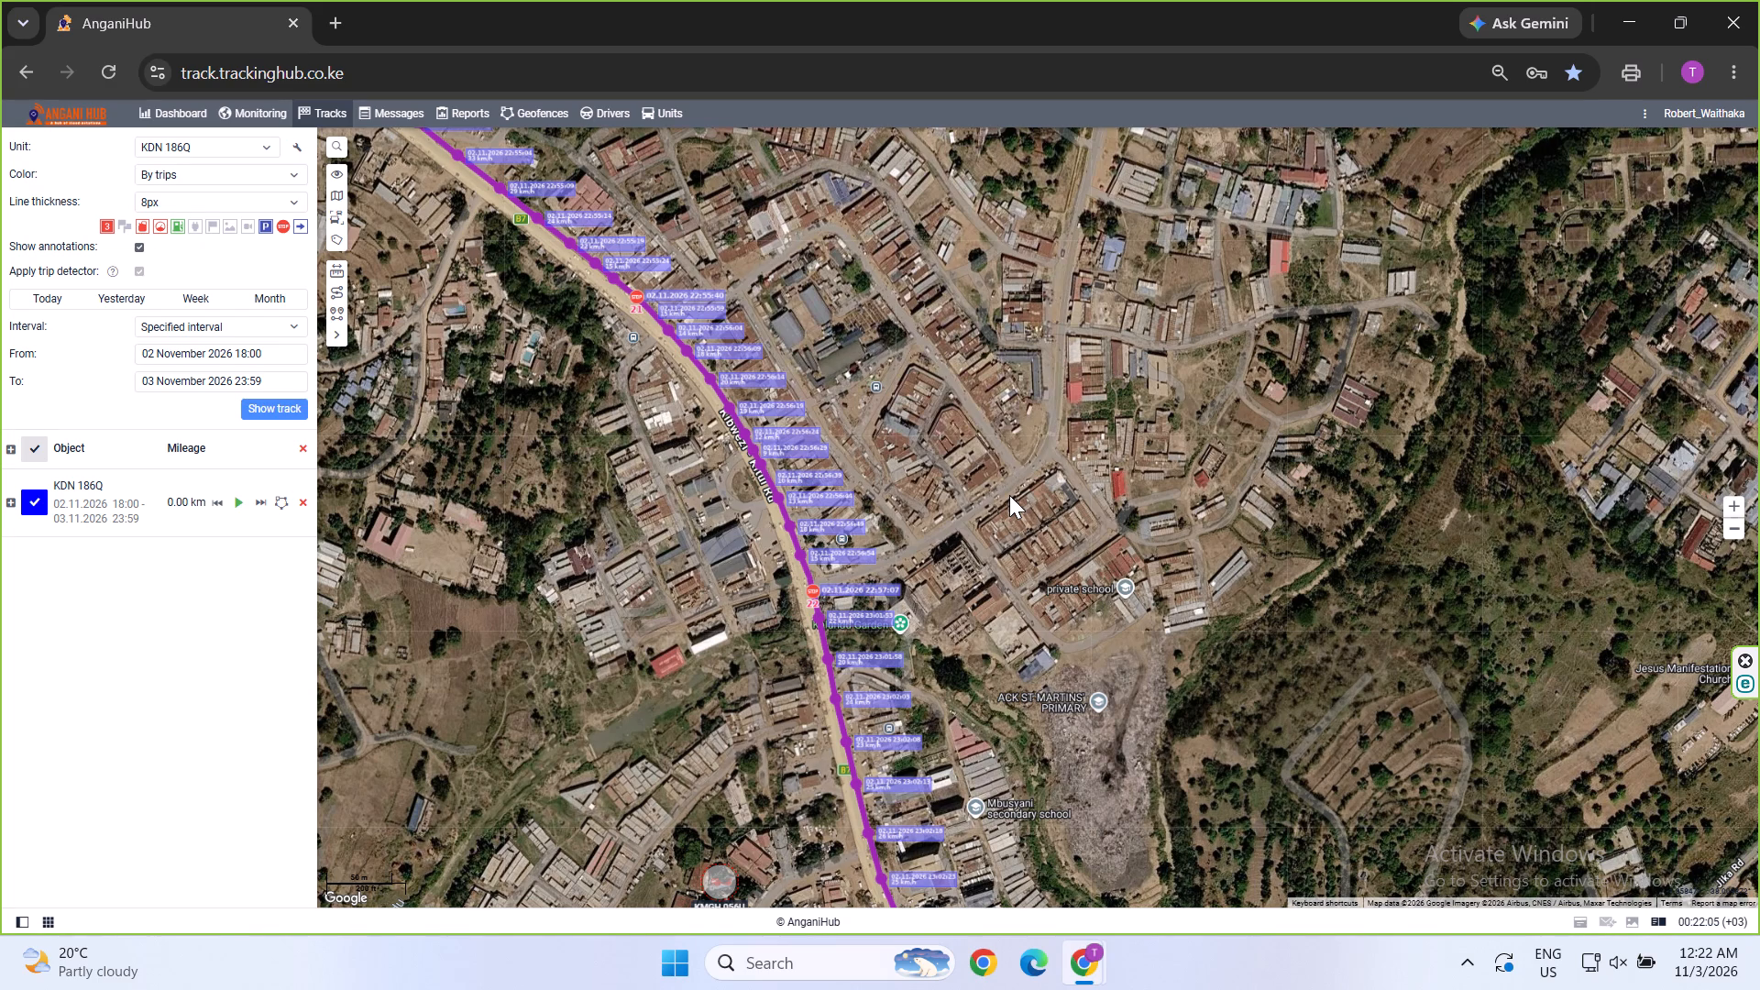
left_click(304, 452)
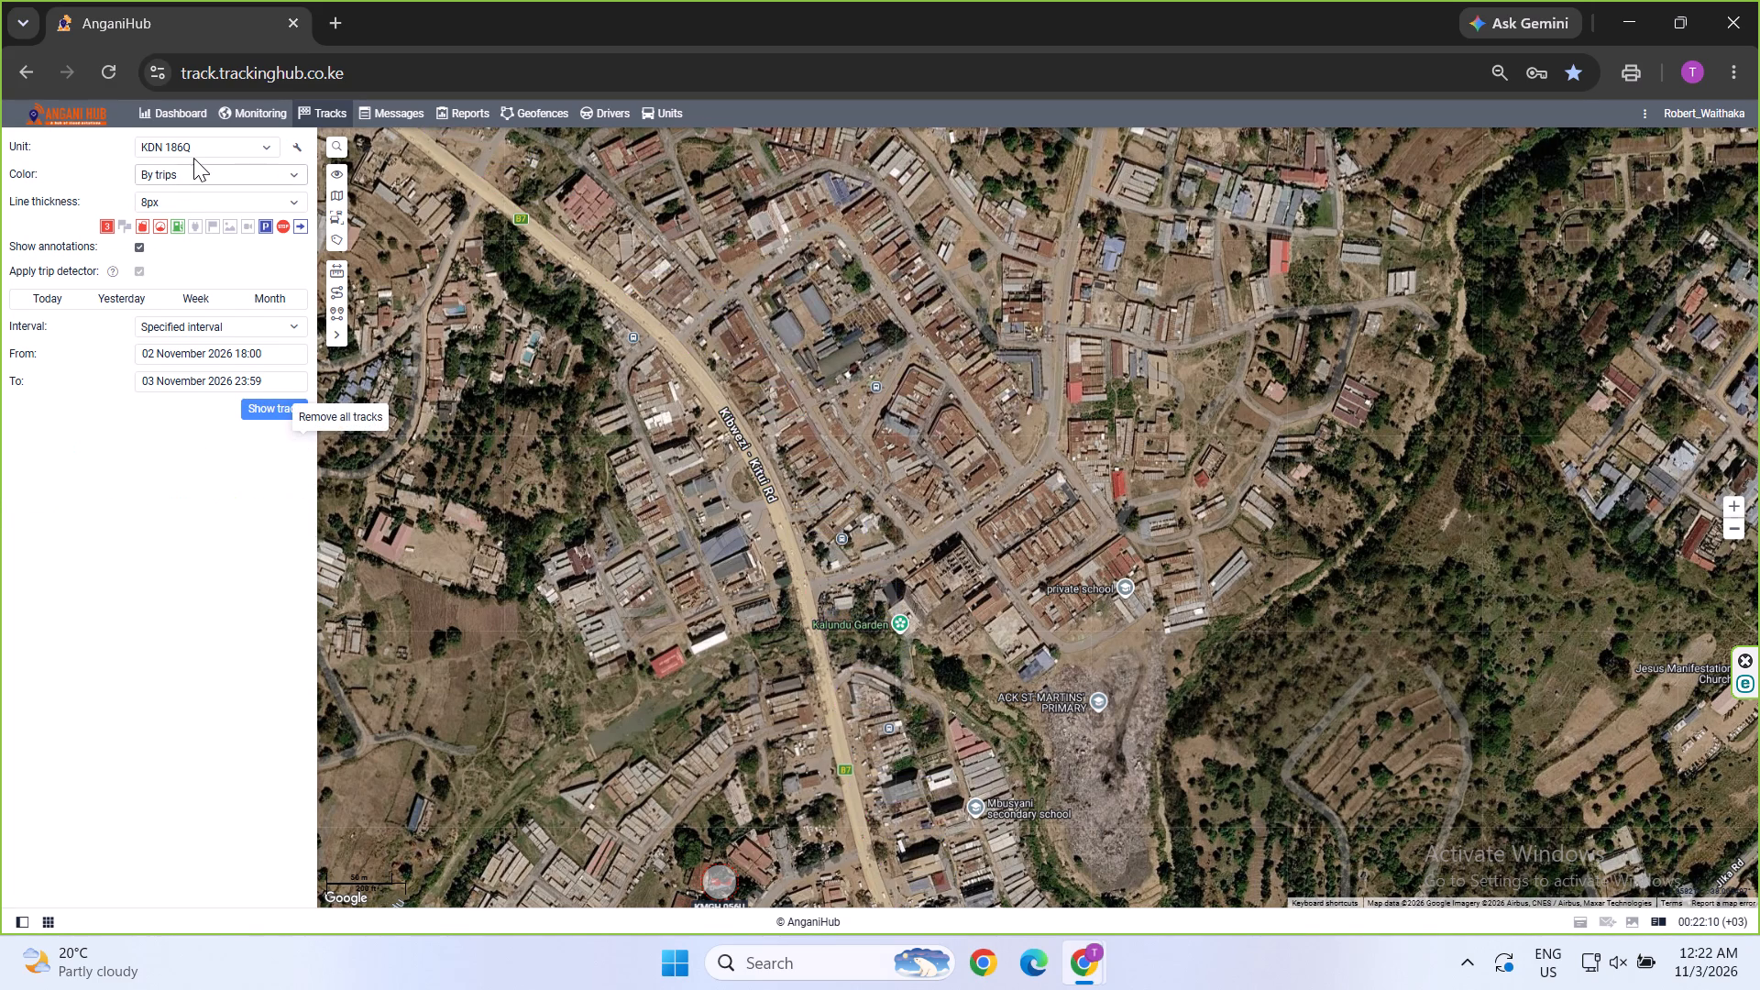
left_click(198, 157)
type("345")
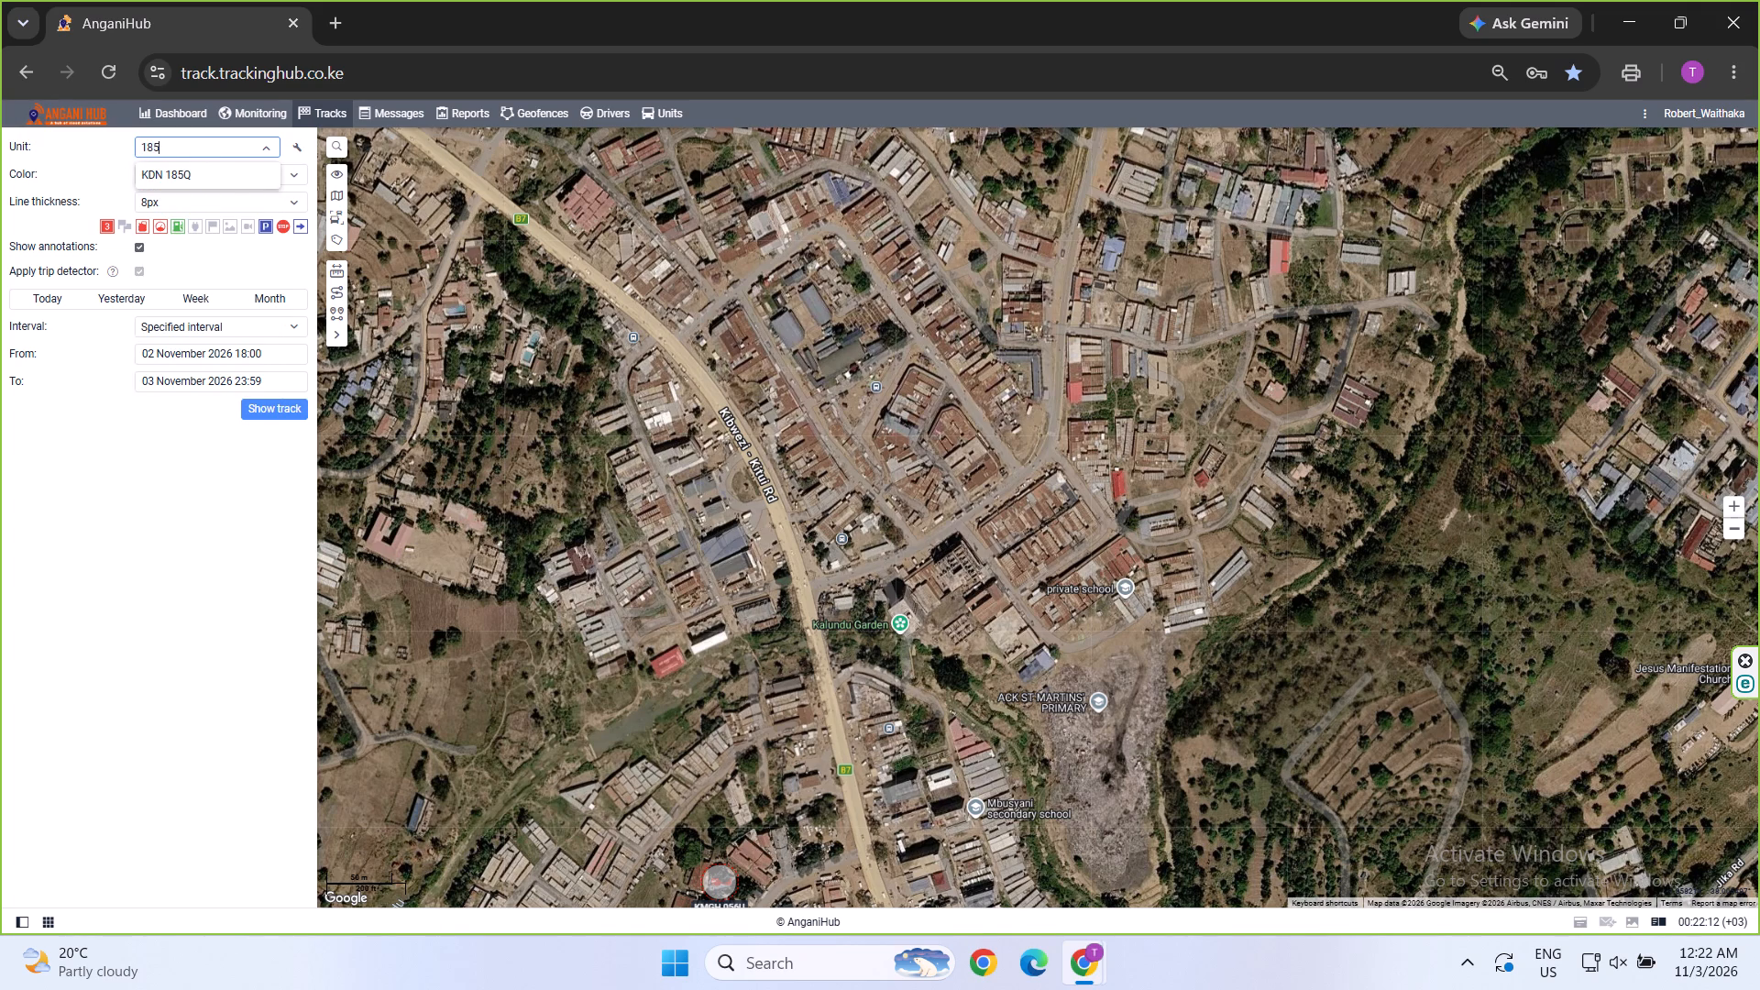
left_click(222, 180)
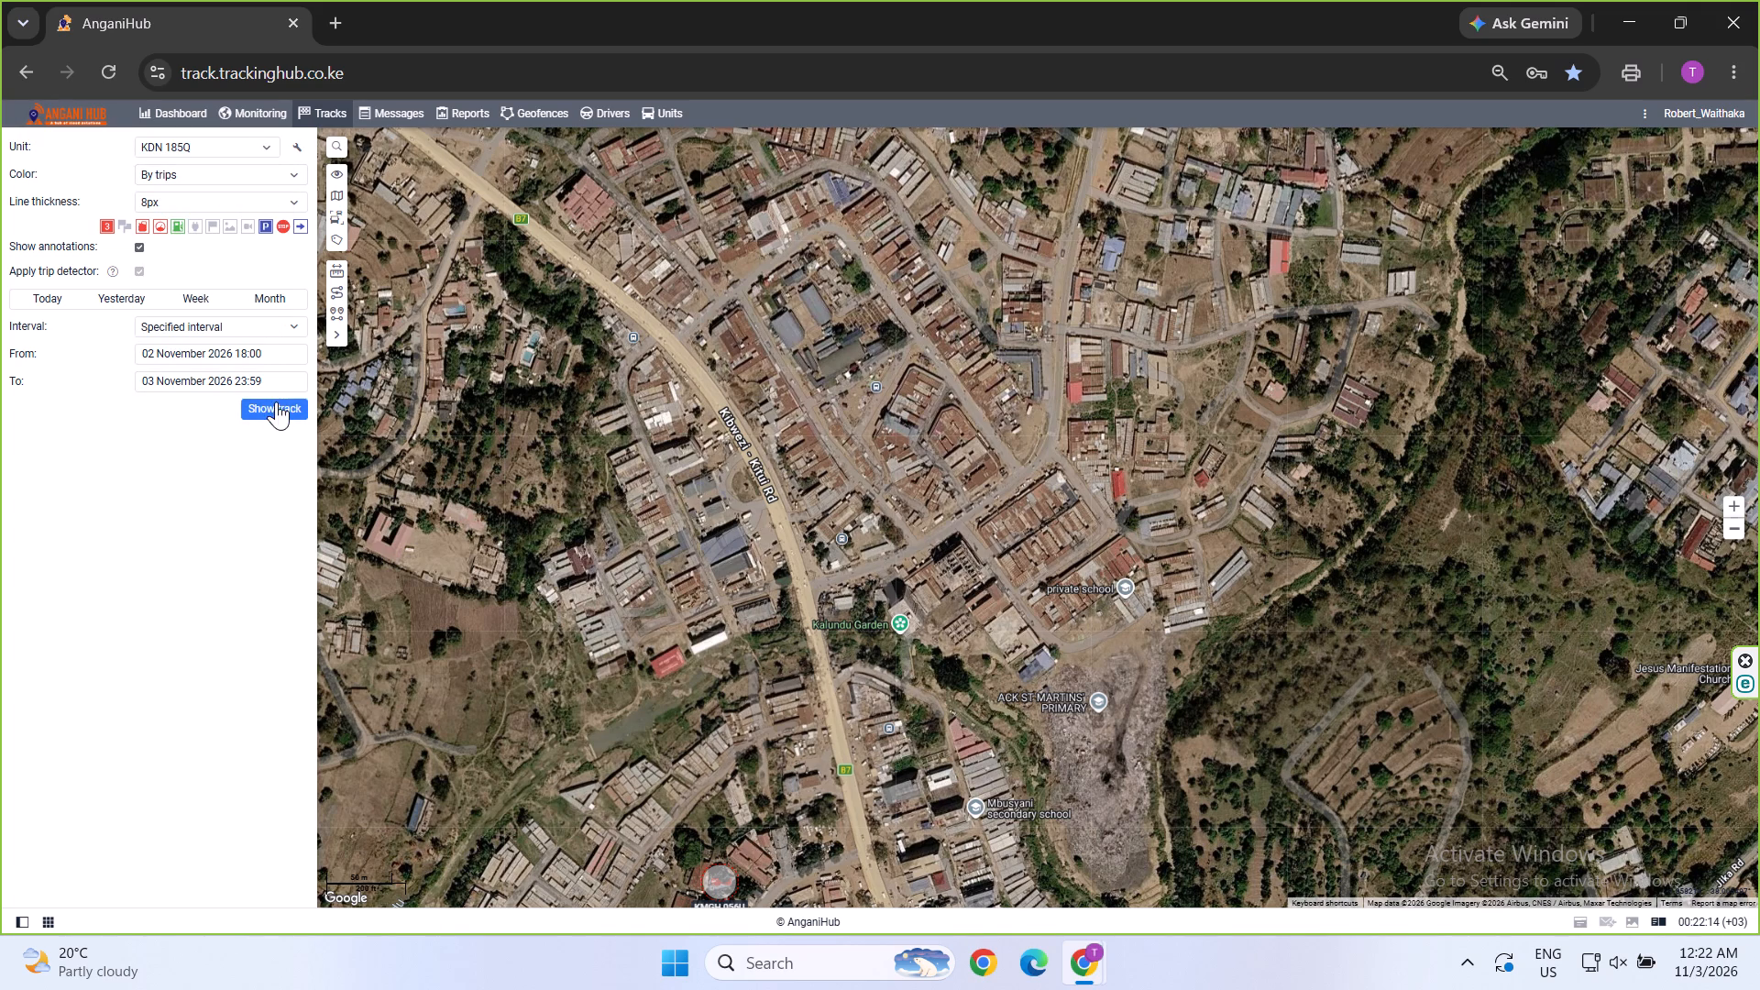
left_click(276, 404)
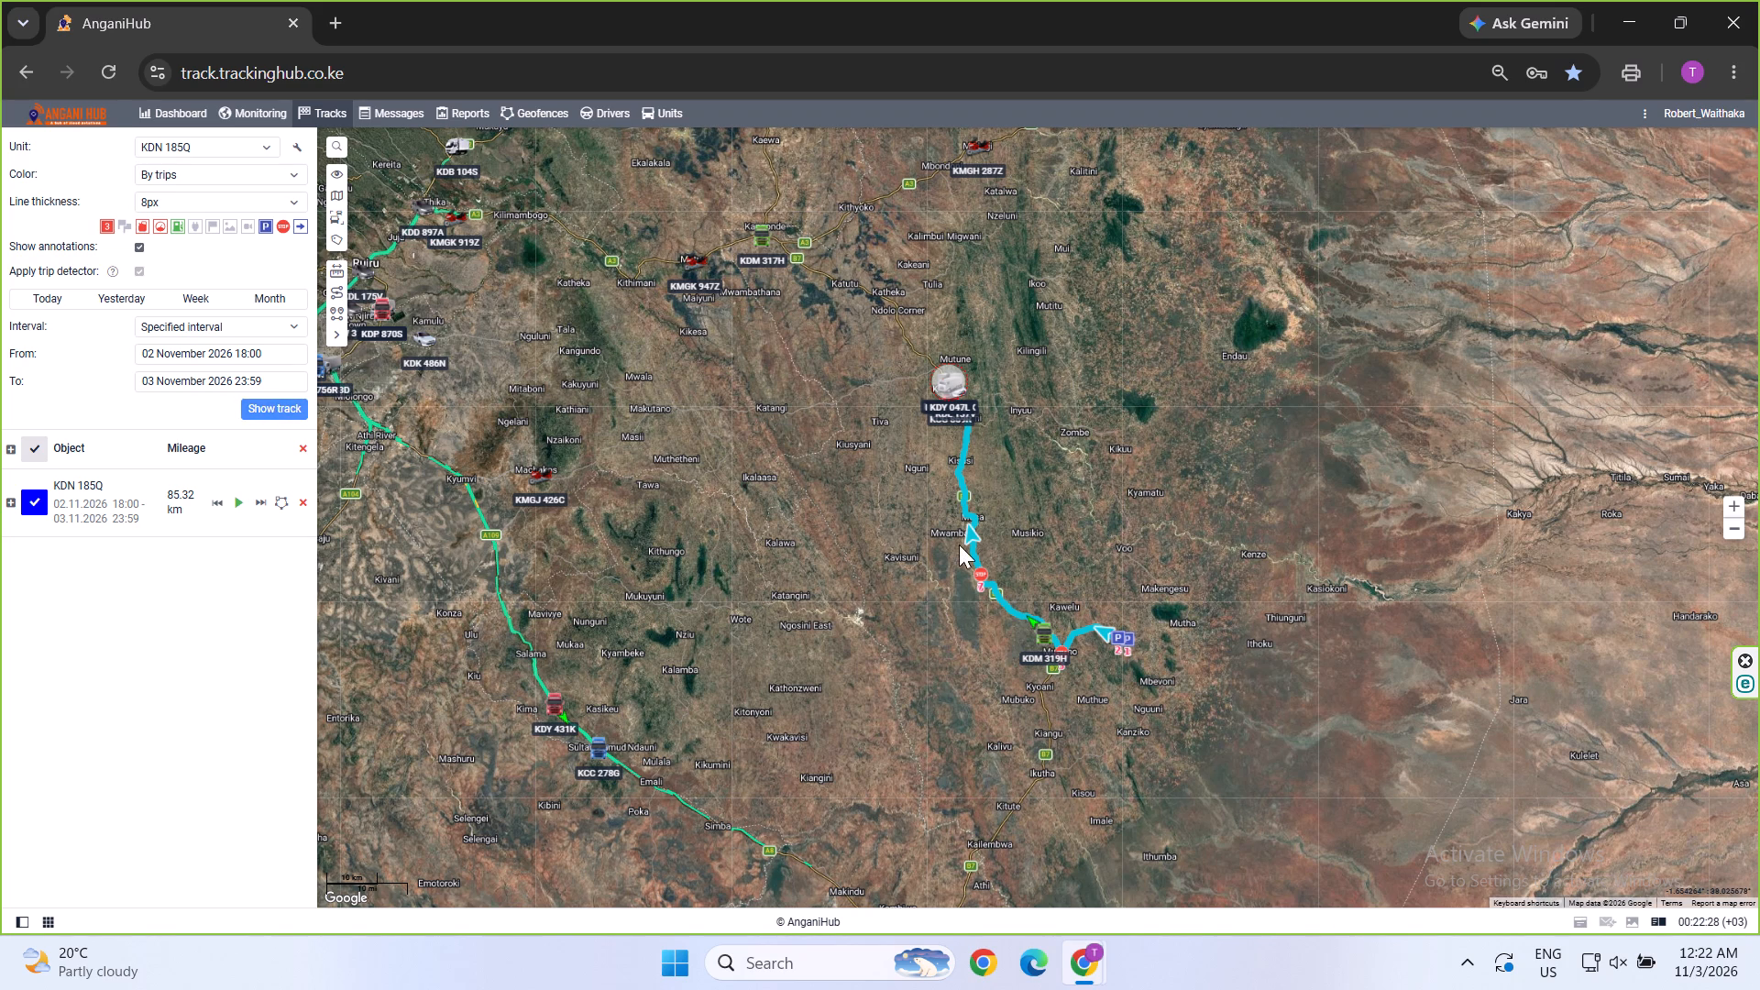
scroll(985, 544, "up", 2)
left_click_drag(918, 305, 982, 557)
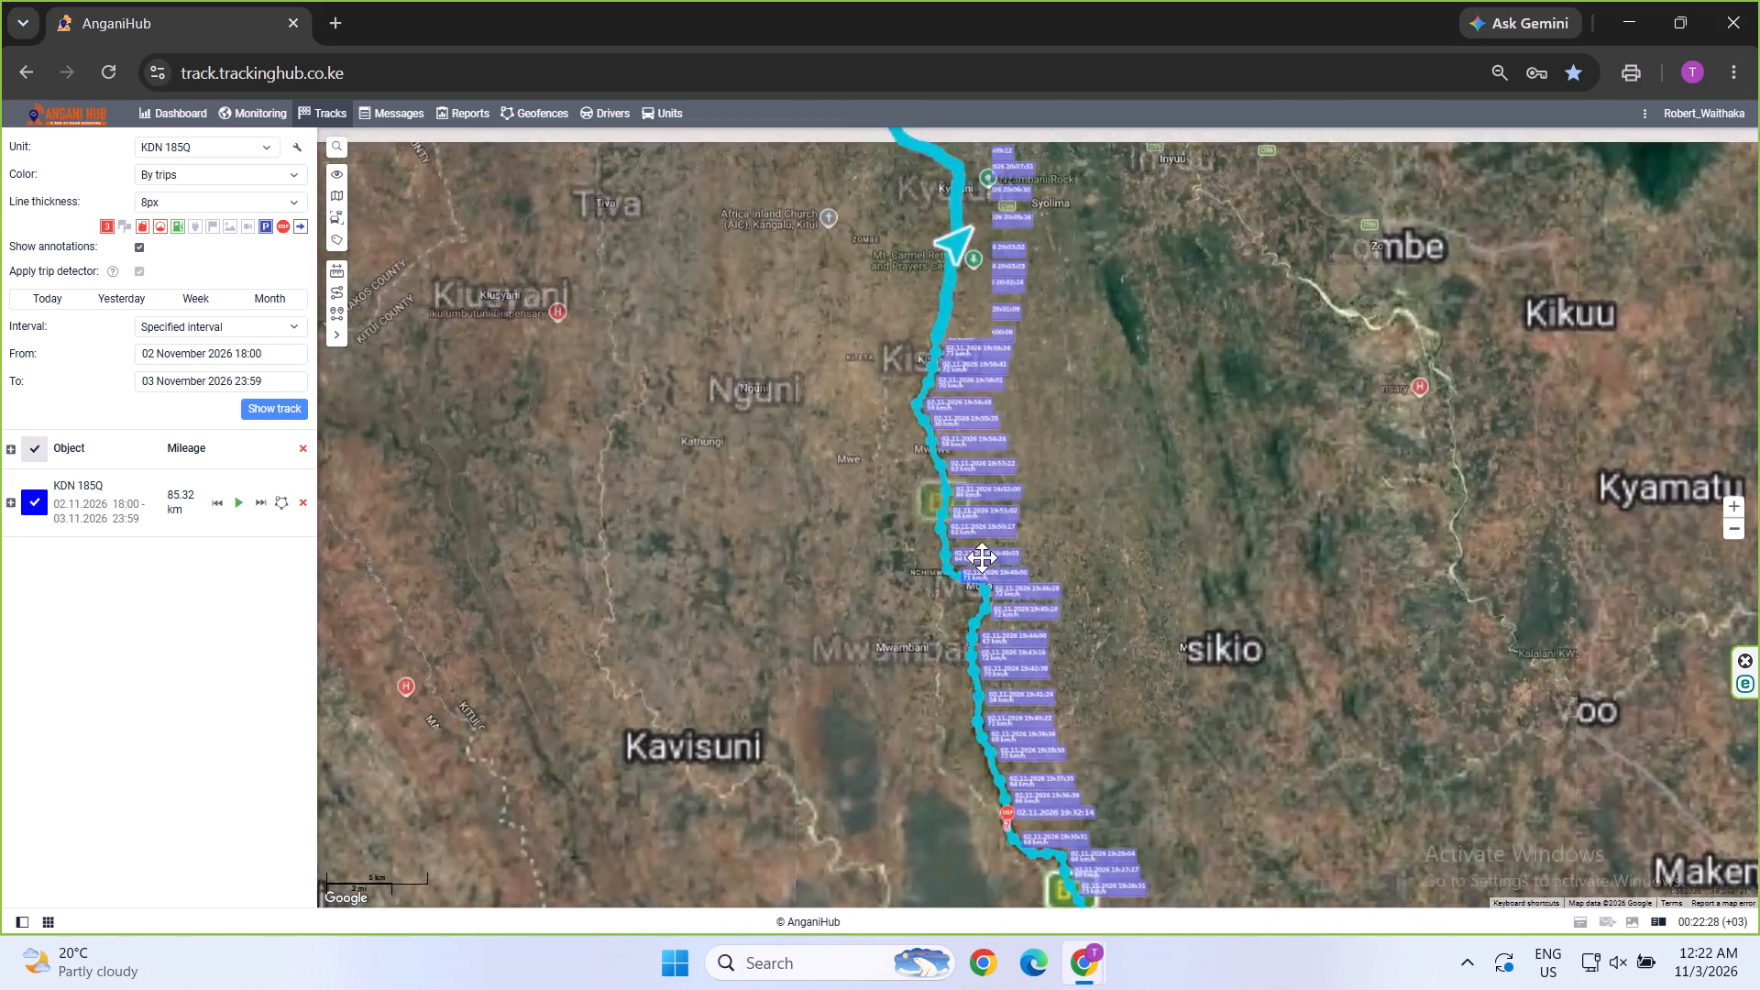
left_click_drag(982, 557, 1058, 786)
scroll(1114, 515, "up", 2)
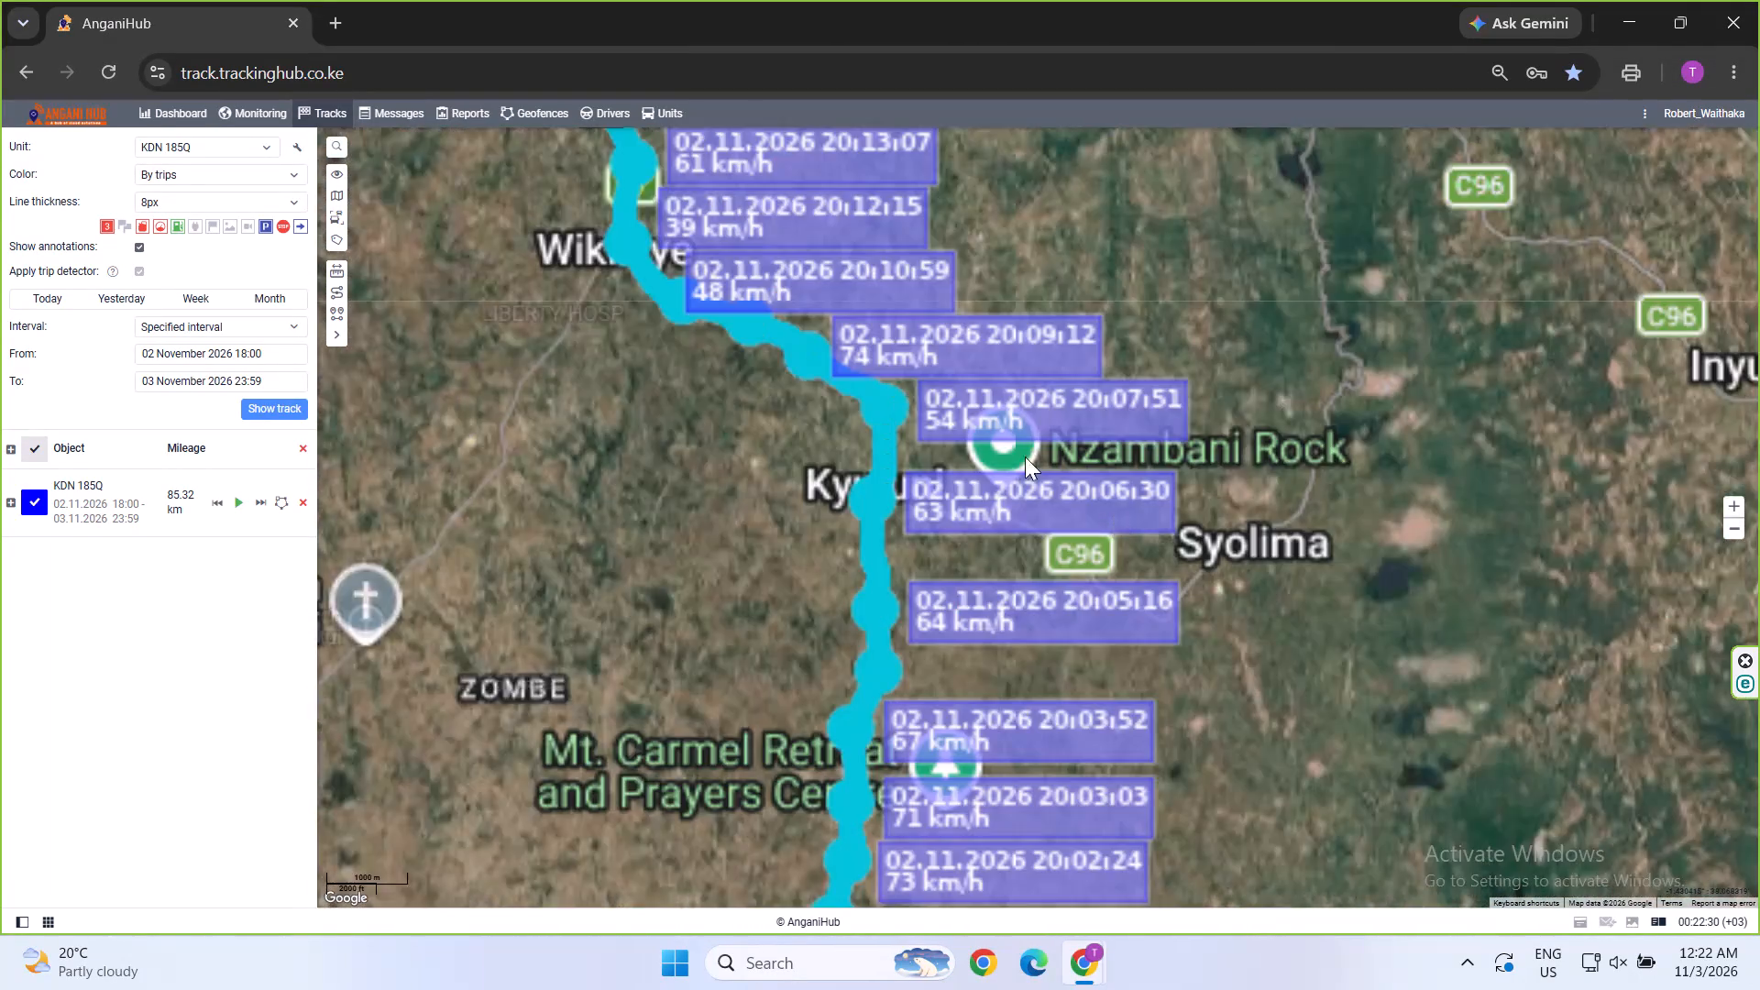
left_click_drag(895, 375, 1304, 728)
left_click_drag(819, 372, 832, 383)
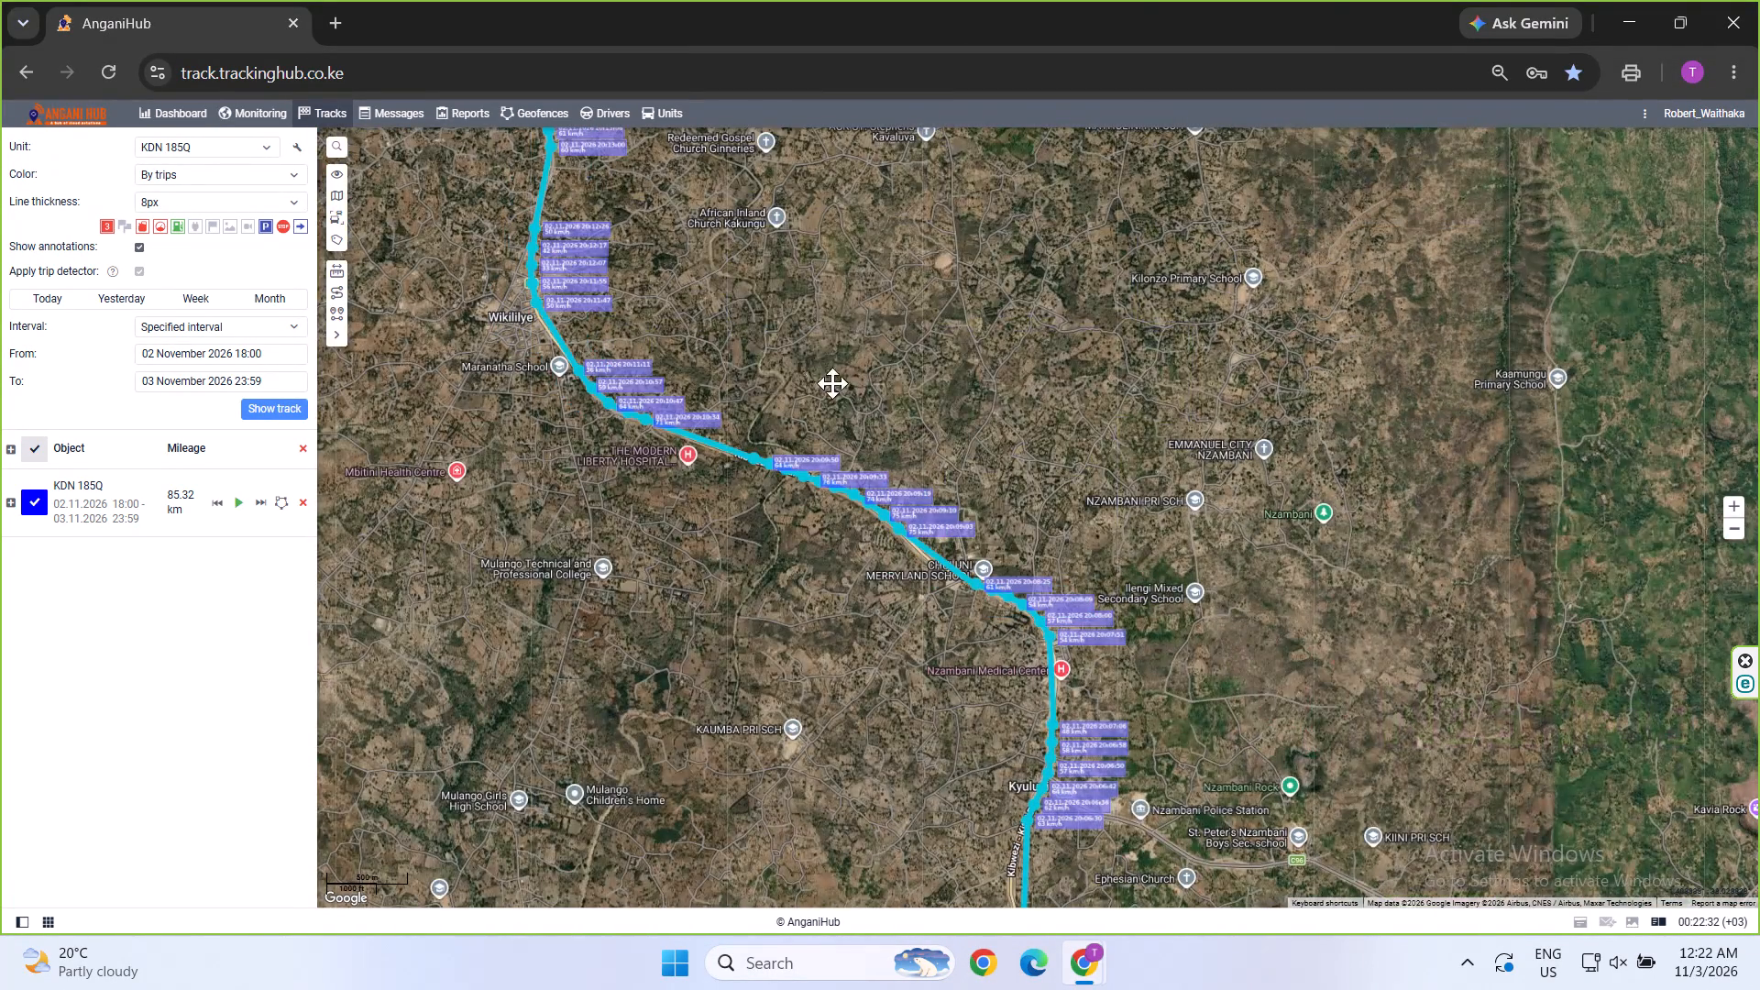
left_click_drag(832, 383, 1329, 755)
left_click_drag(1130, 495, 1173, 607)
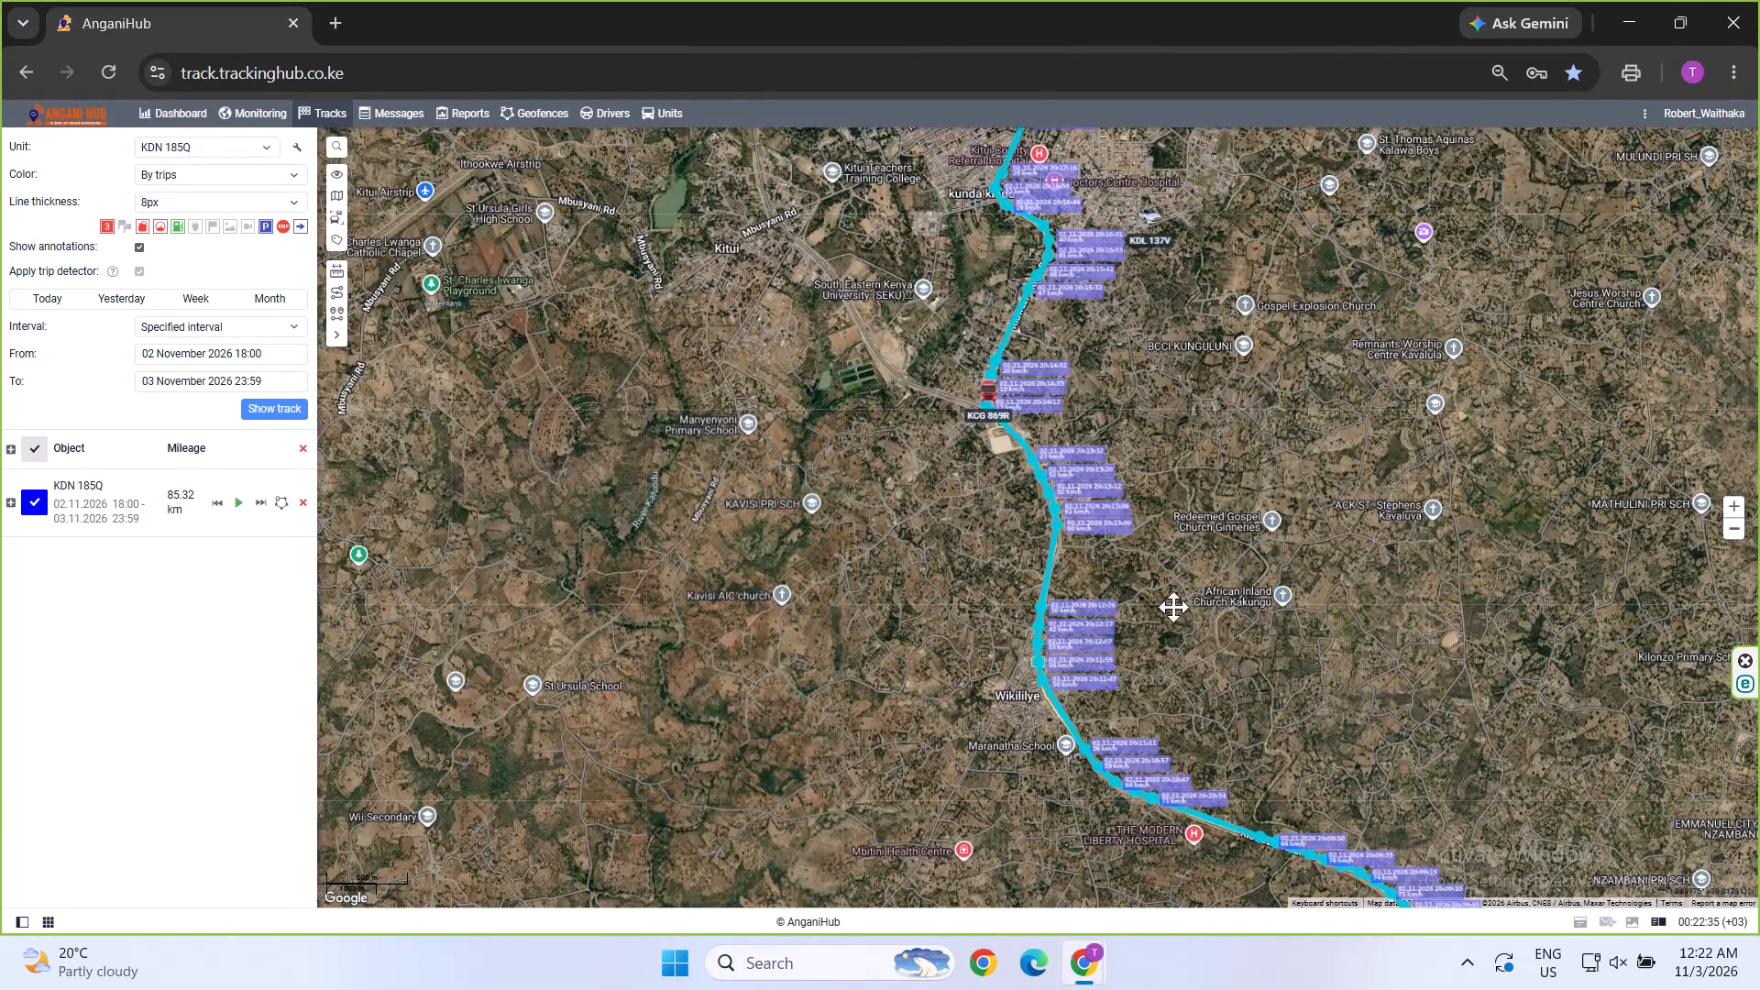
left_click_drag(1173, 607, 1259, 872)
scroll(1259, 872, "down", 1)
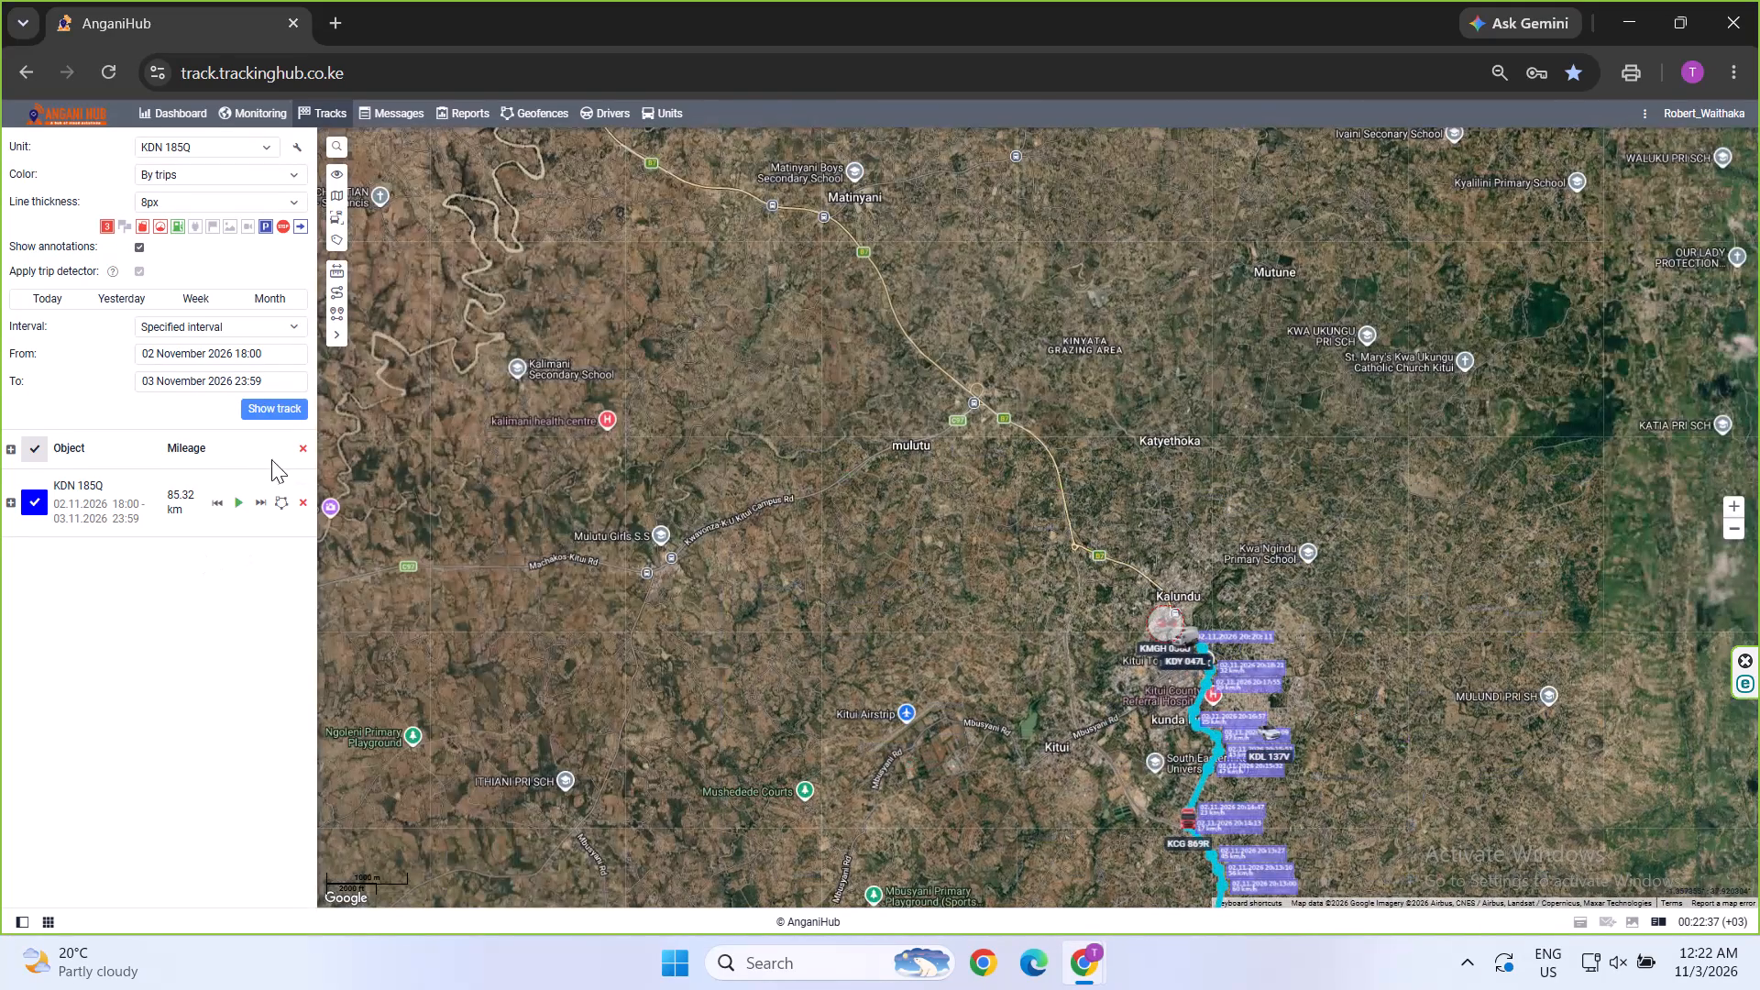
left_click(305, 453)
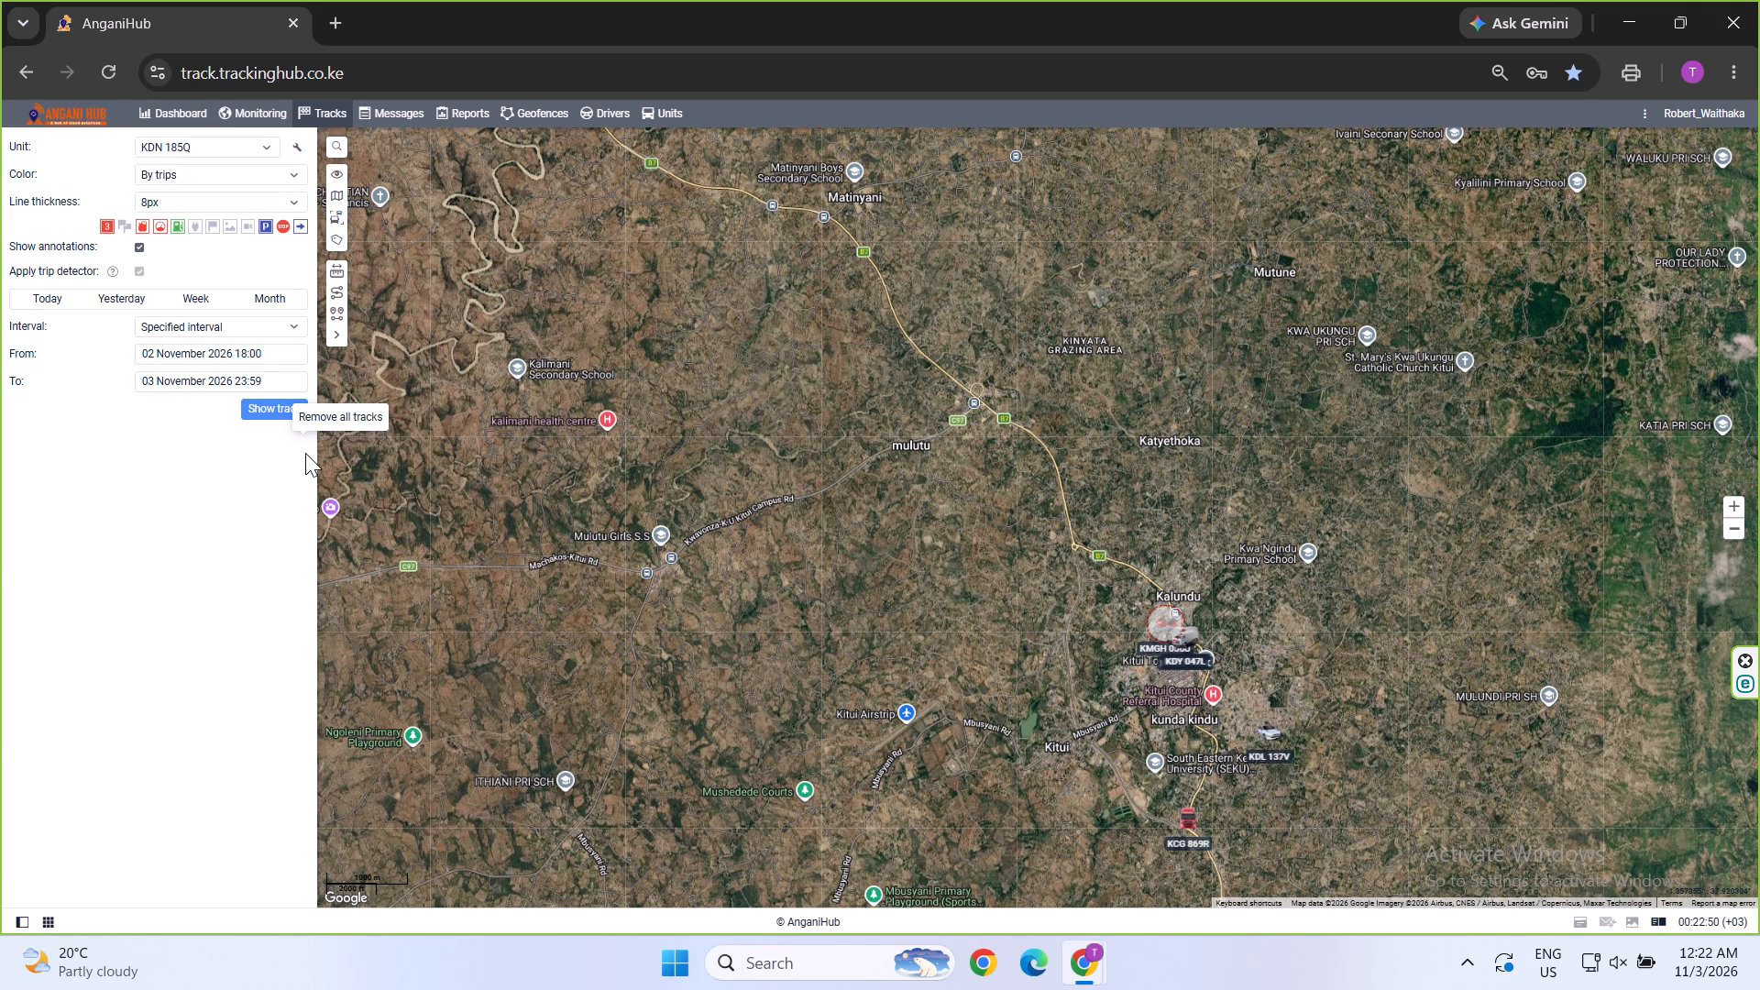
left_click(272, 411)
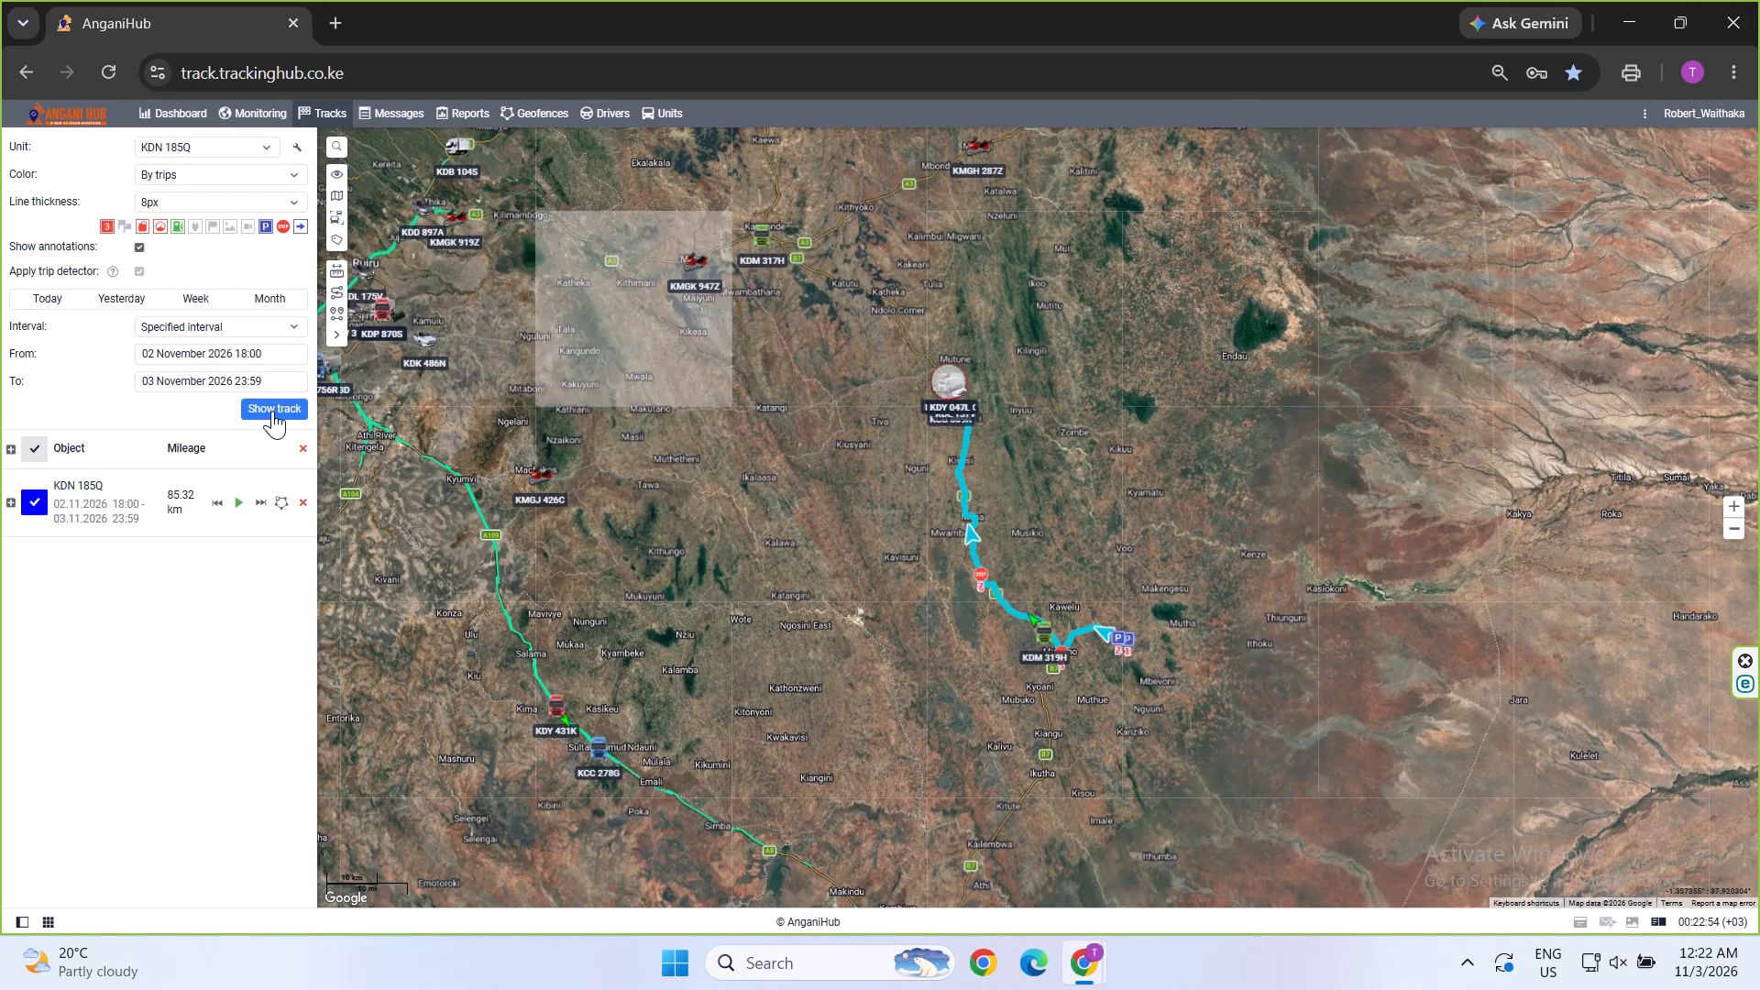
left_click(304, 448)
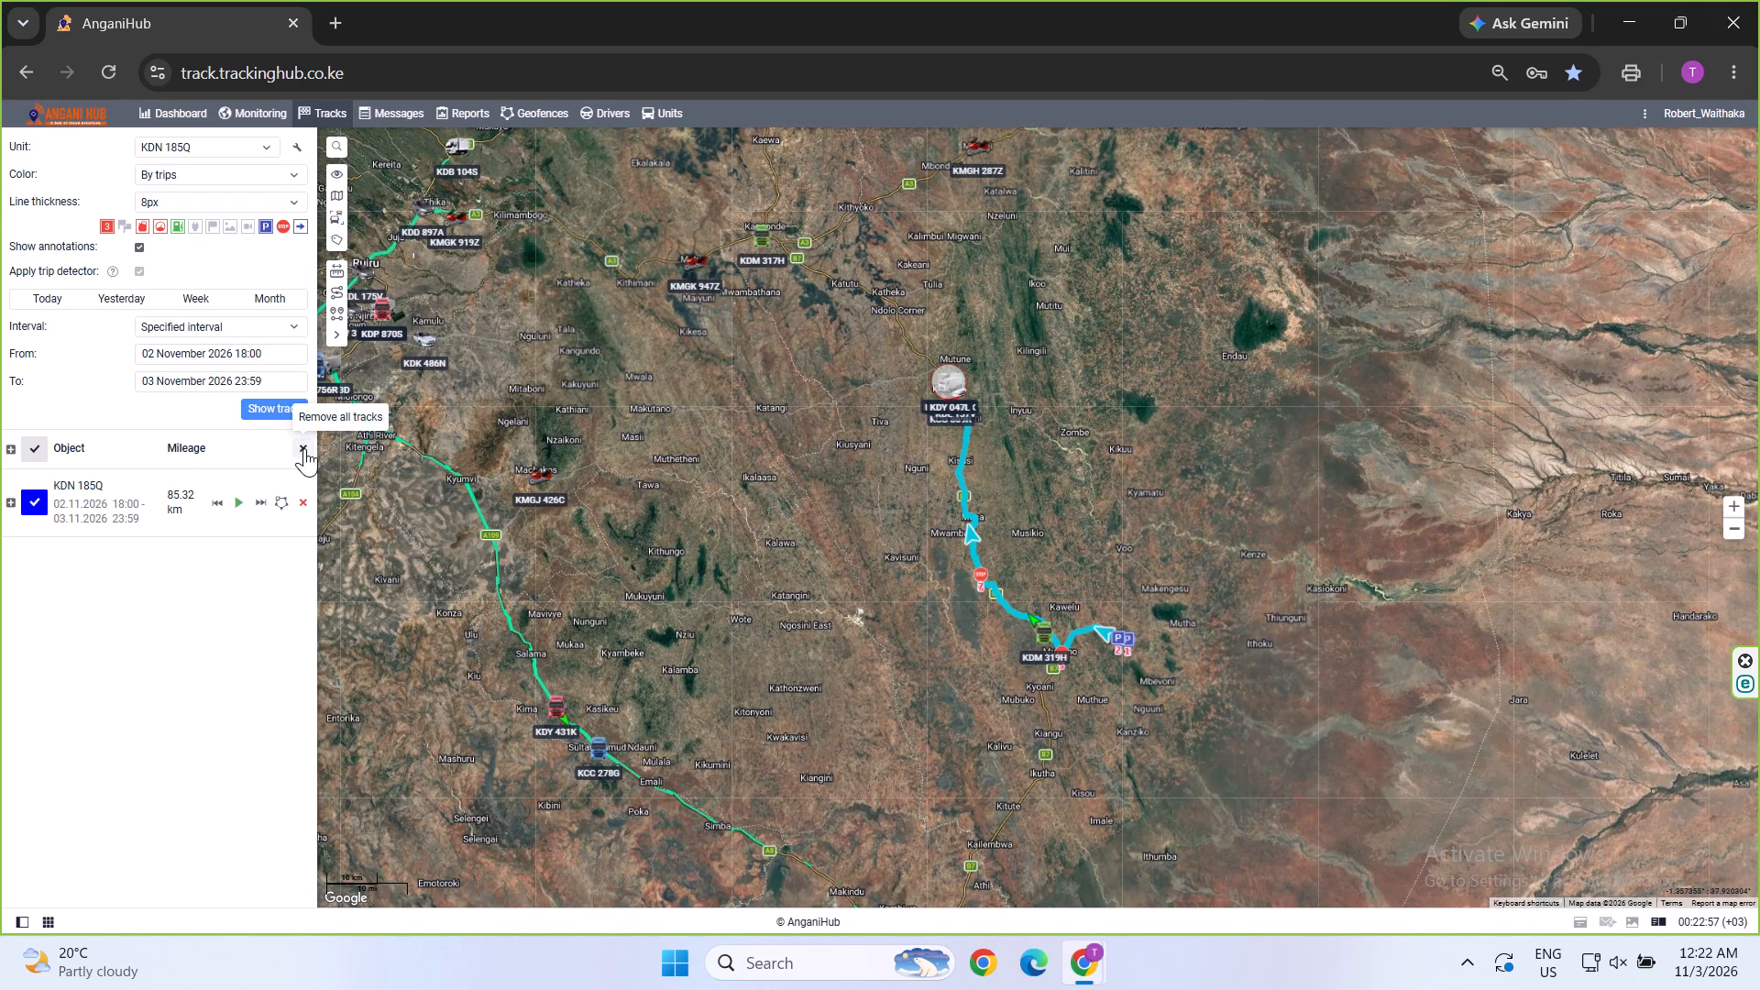
left_click(222, 149)
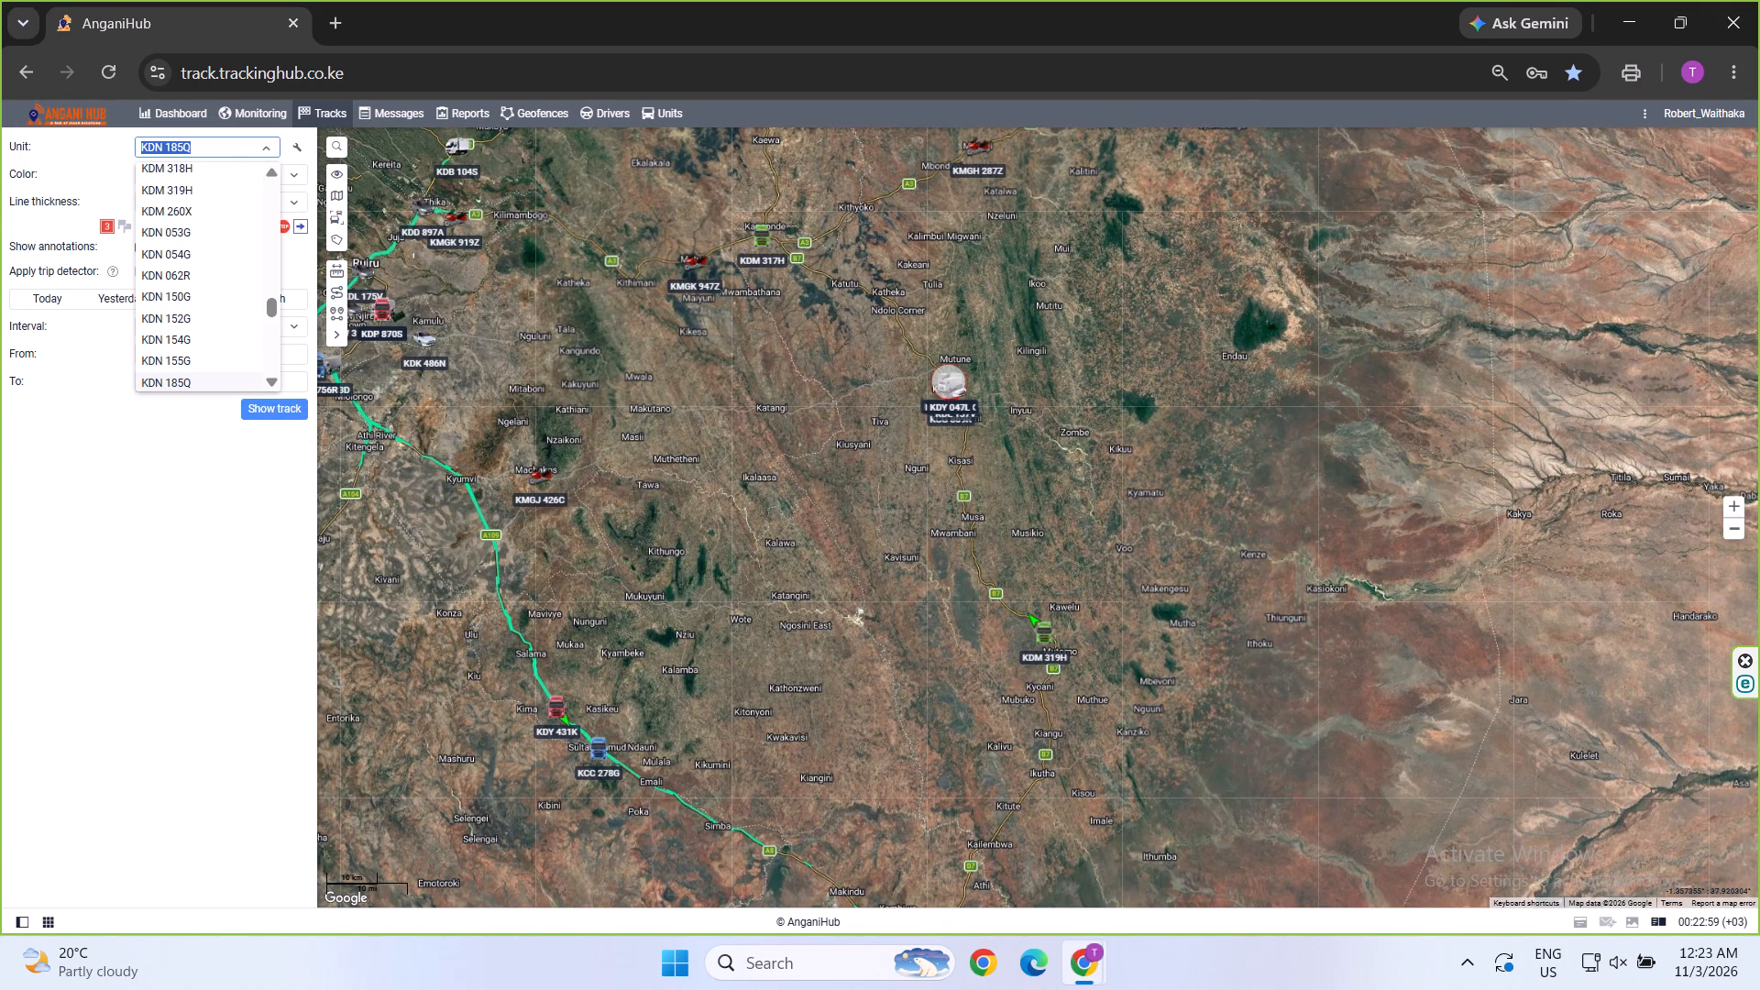
type("678")
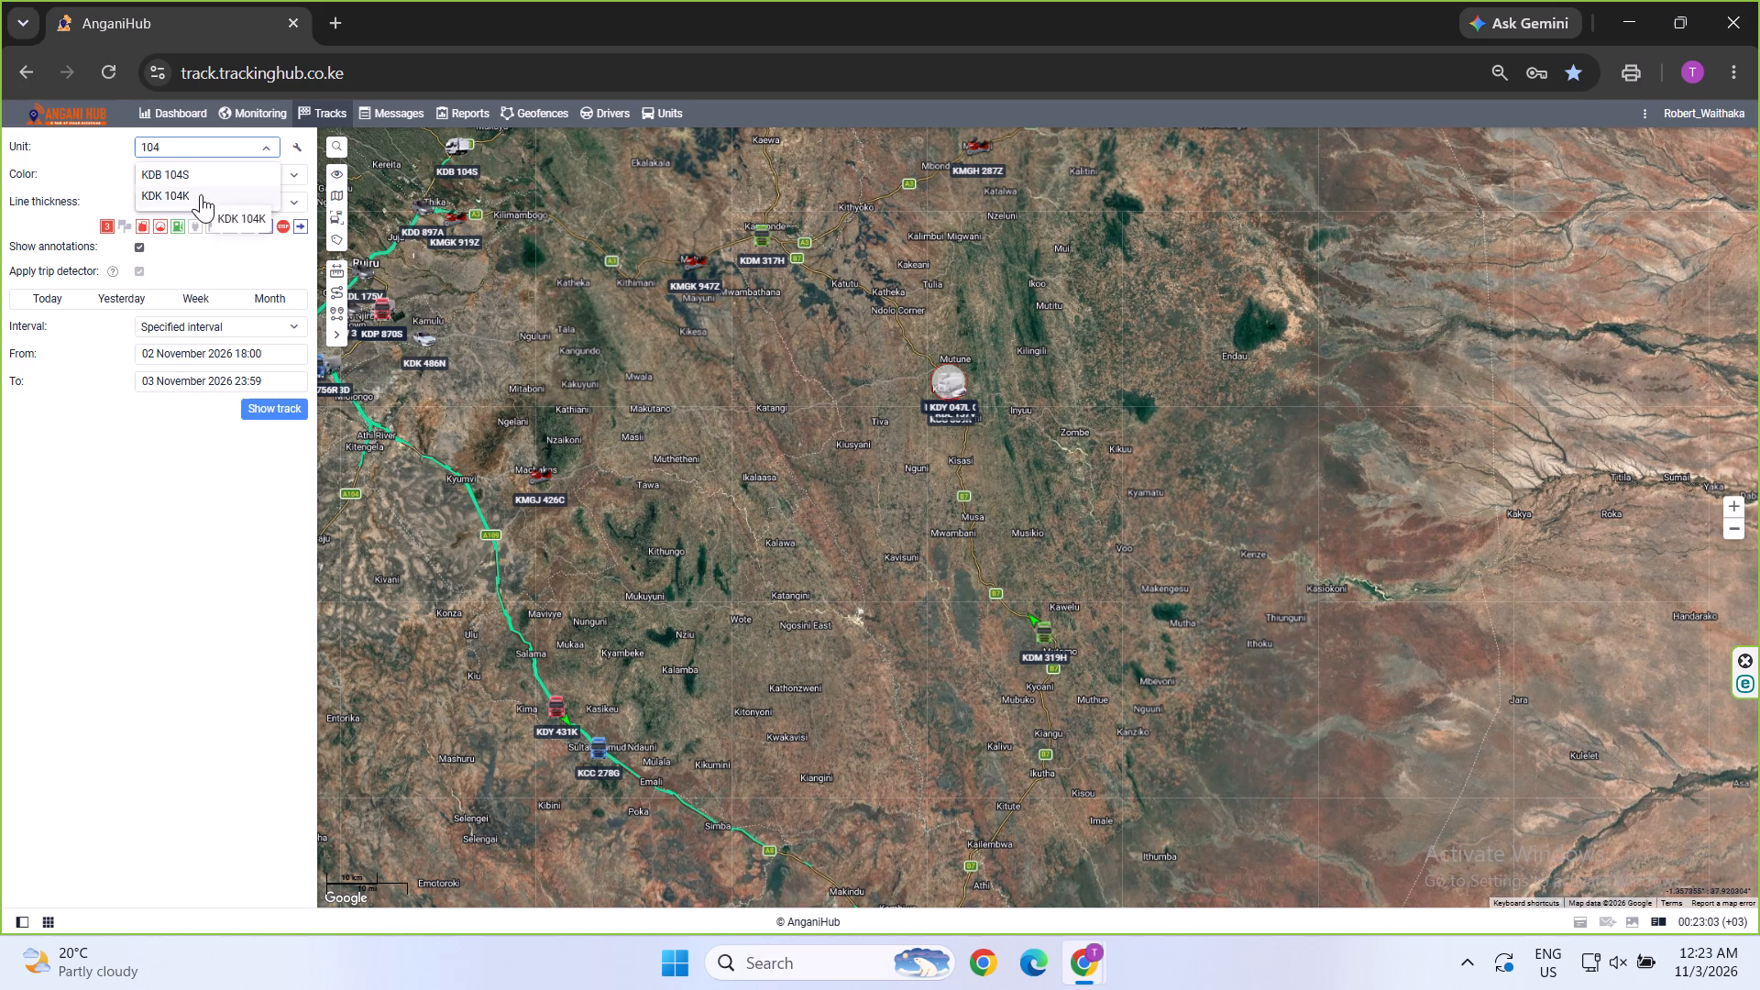
left_click(201, 194)
left_click(276, 413)
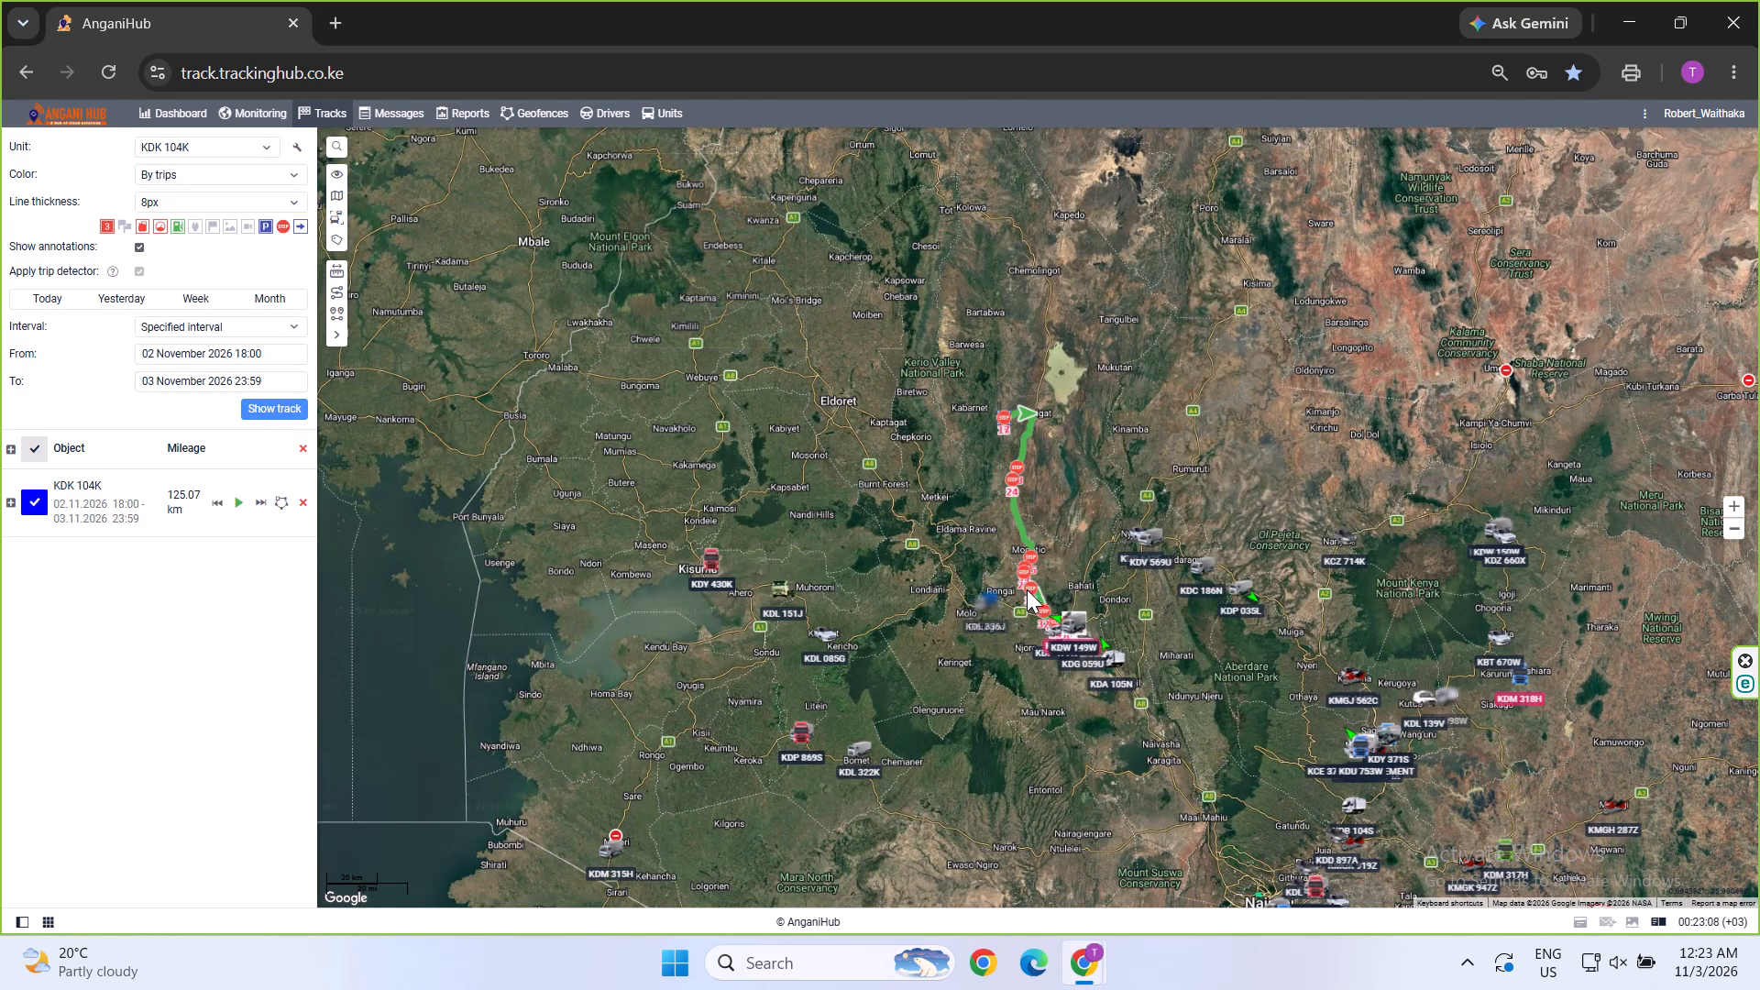
scroll(1027, 591, "up", 1)
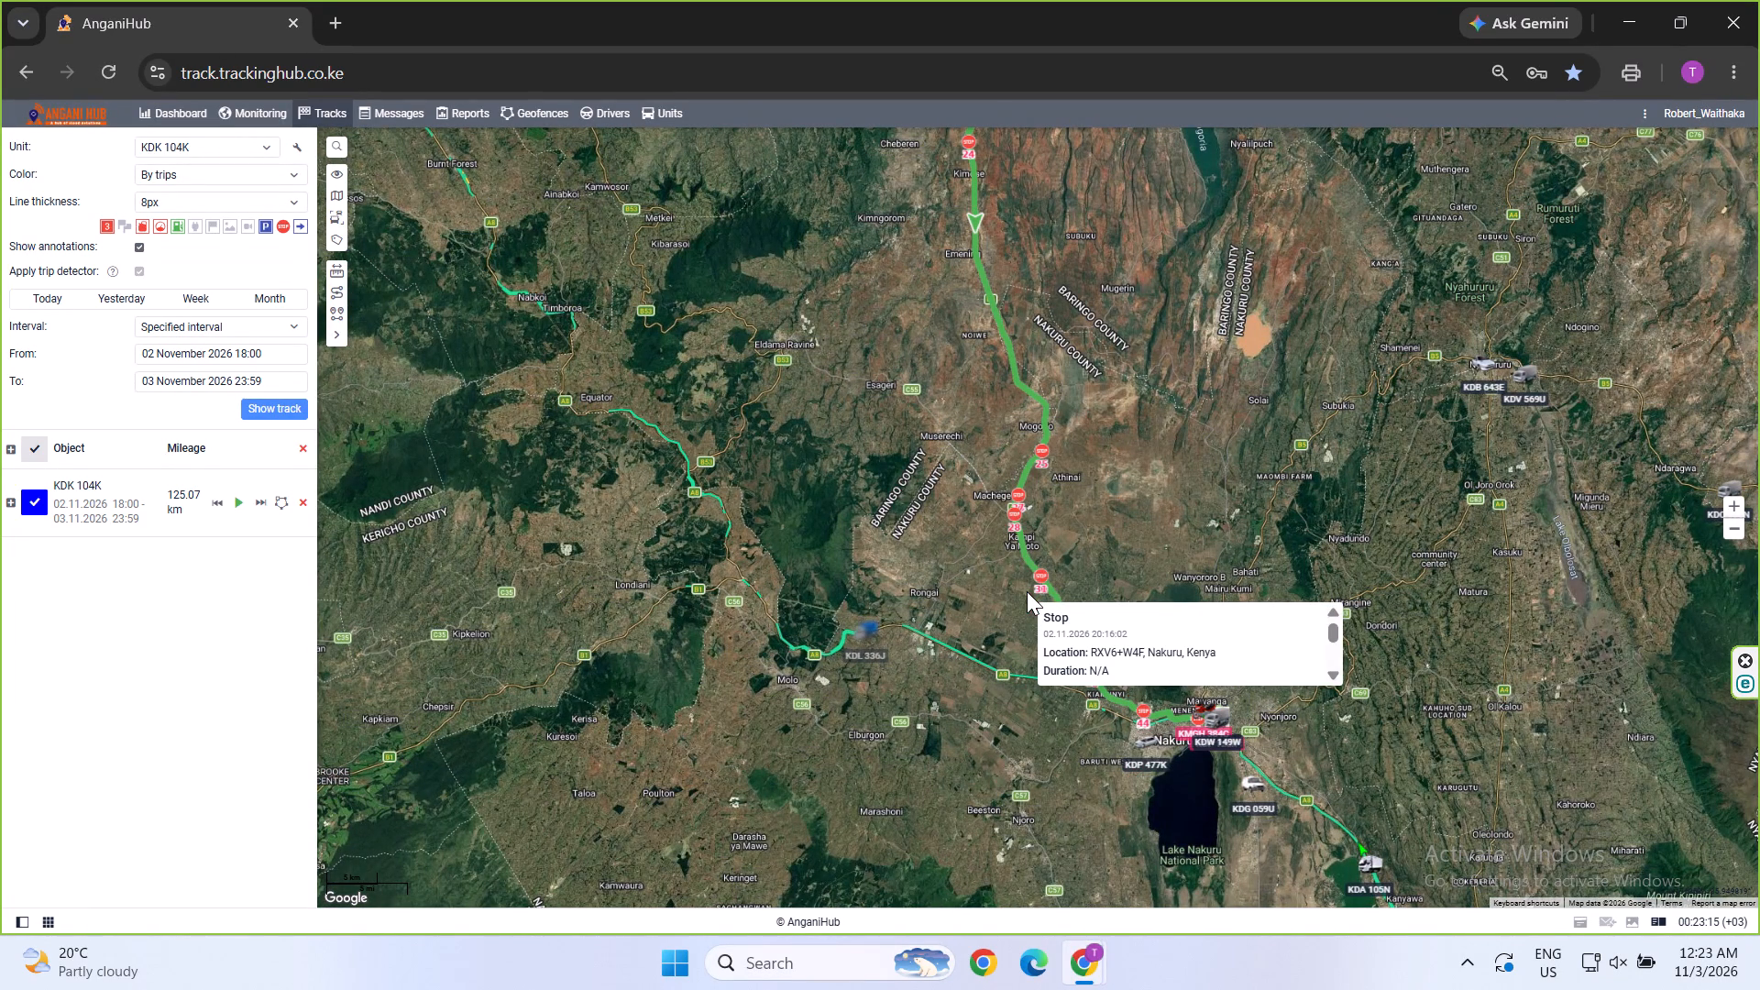
left_click_drag(1029, 306, 951, 372)
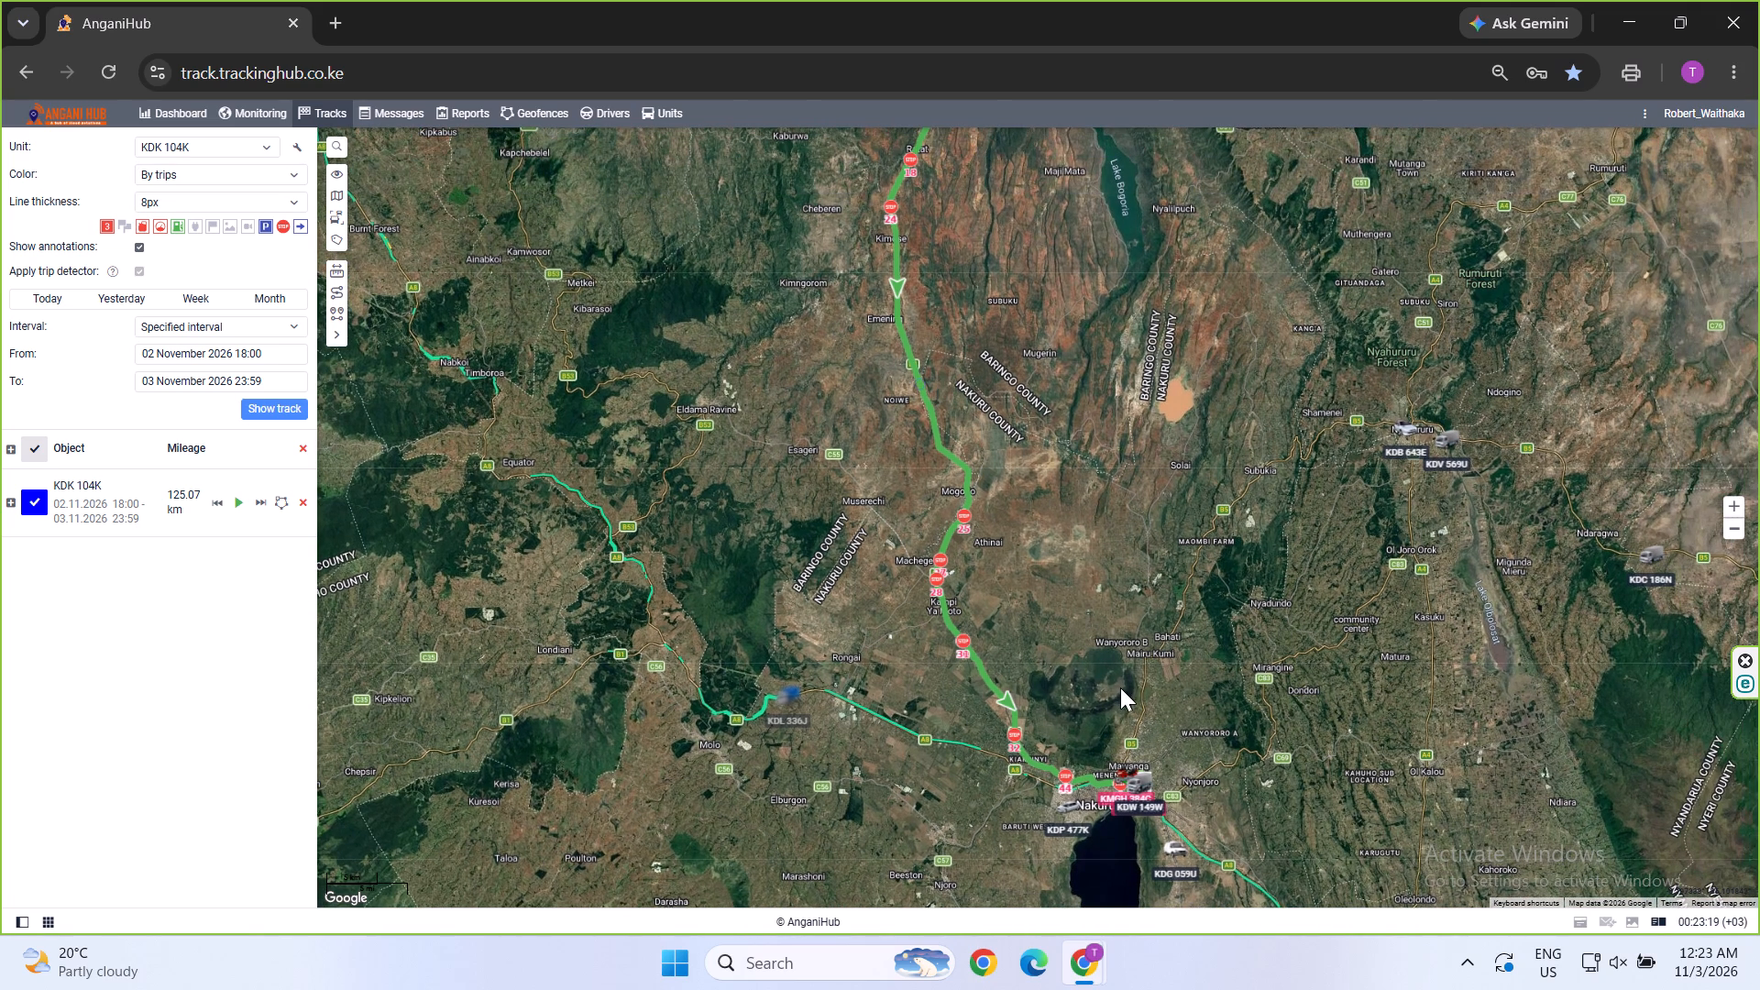
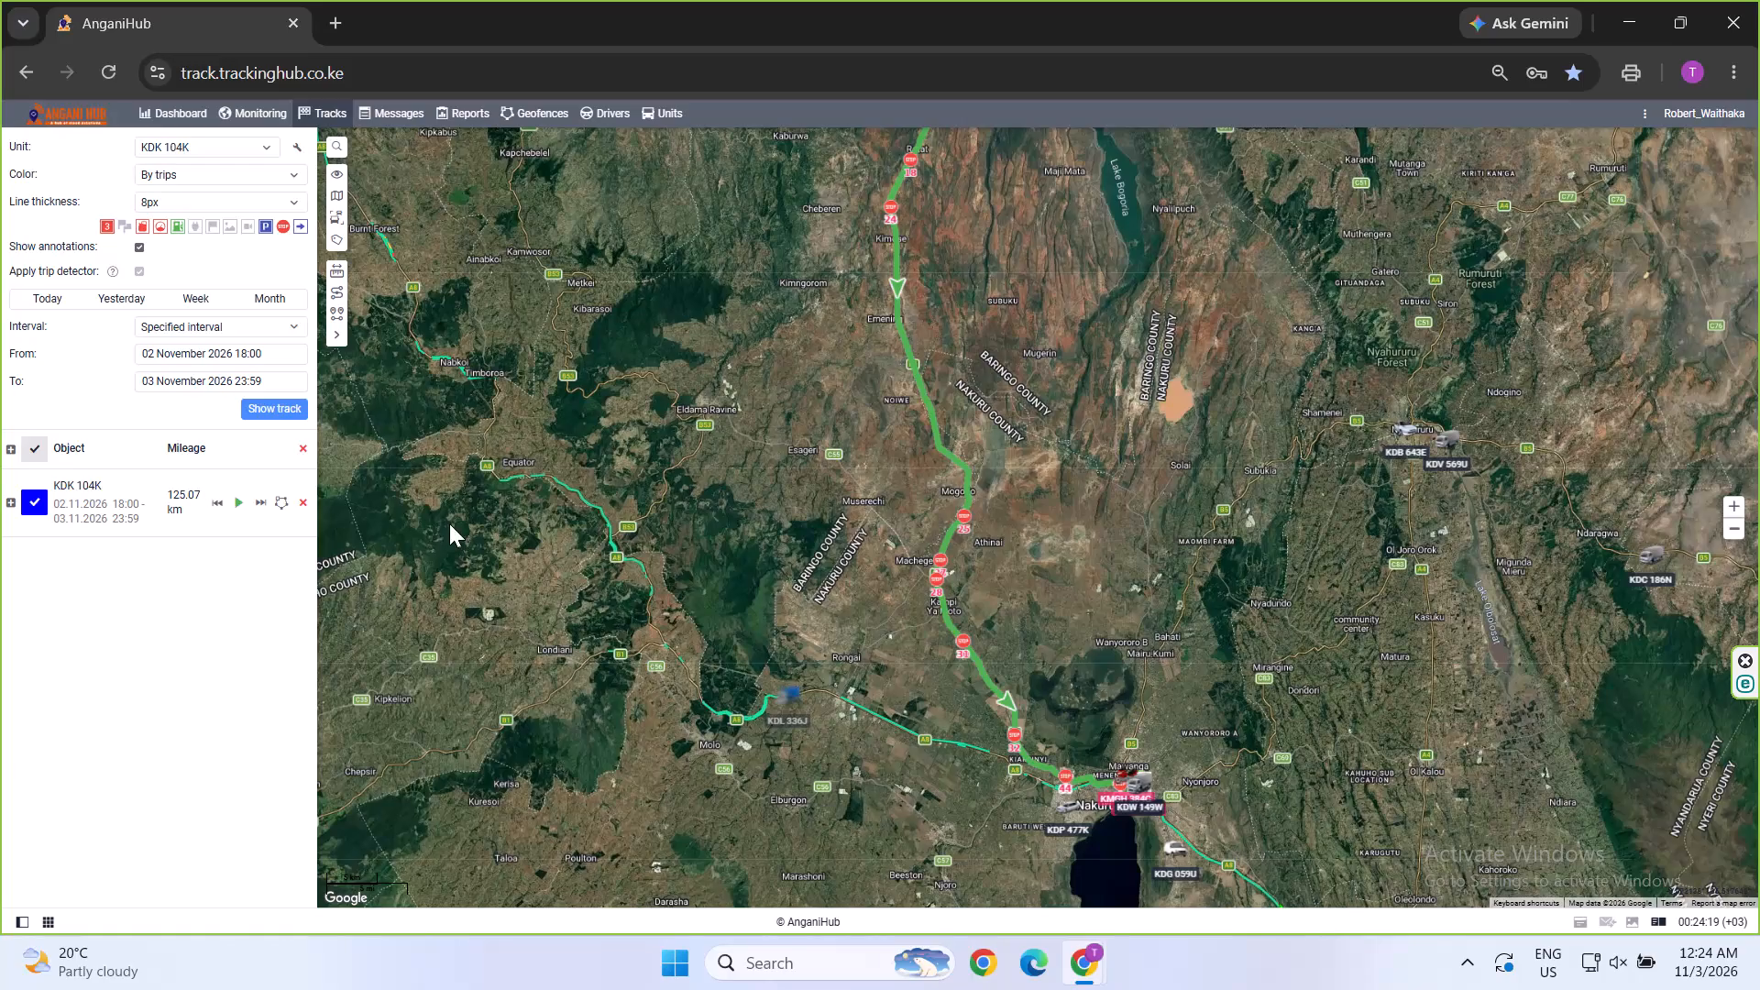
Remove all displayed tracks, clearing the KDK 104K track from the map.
left_click(297, 445)
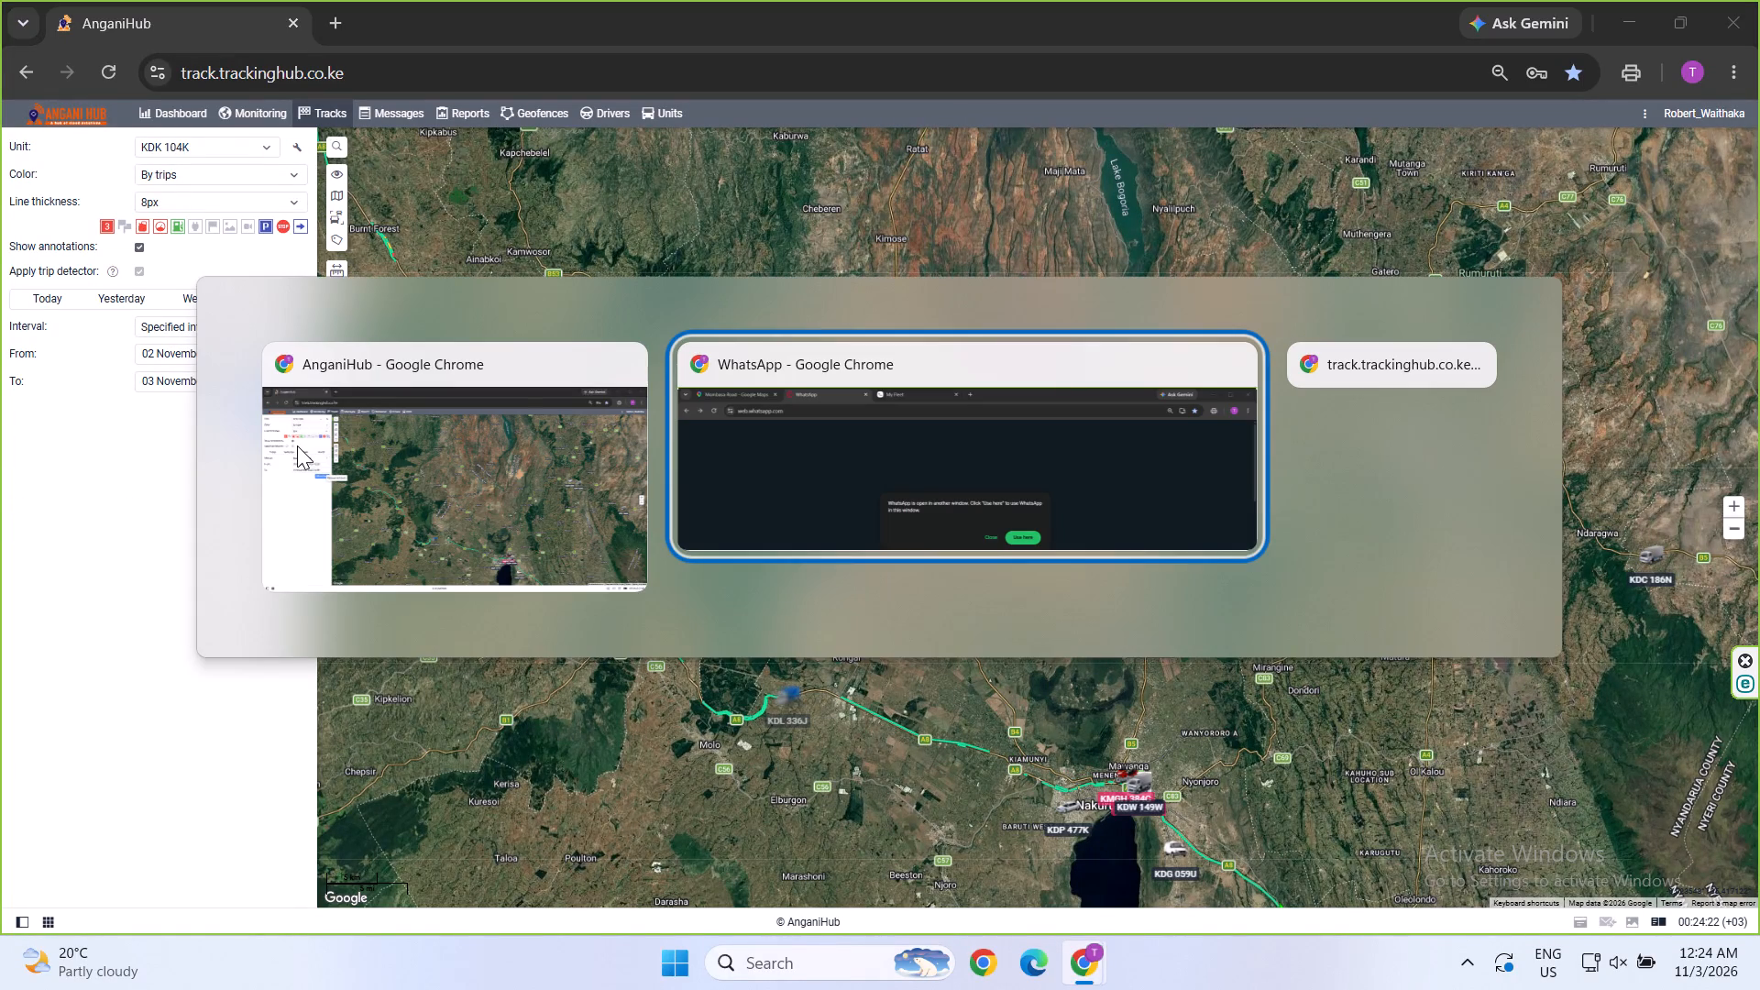
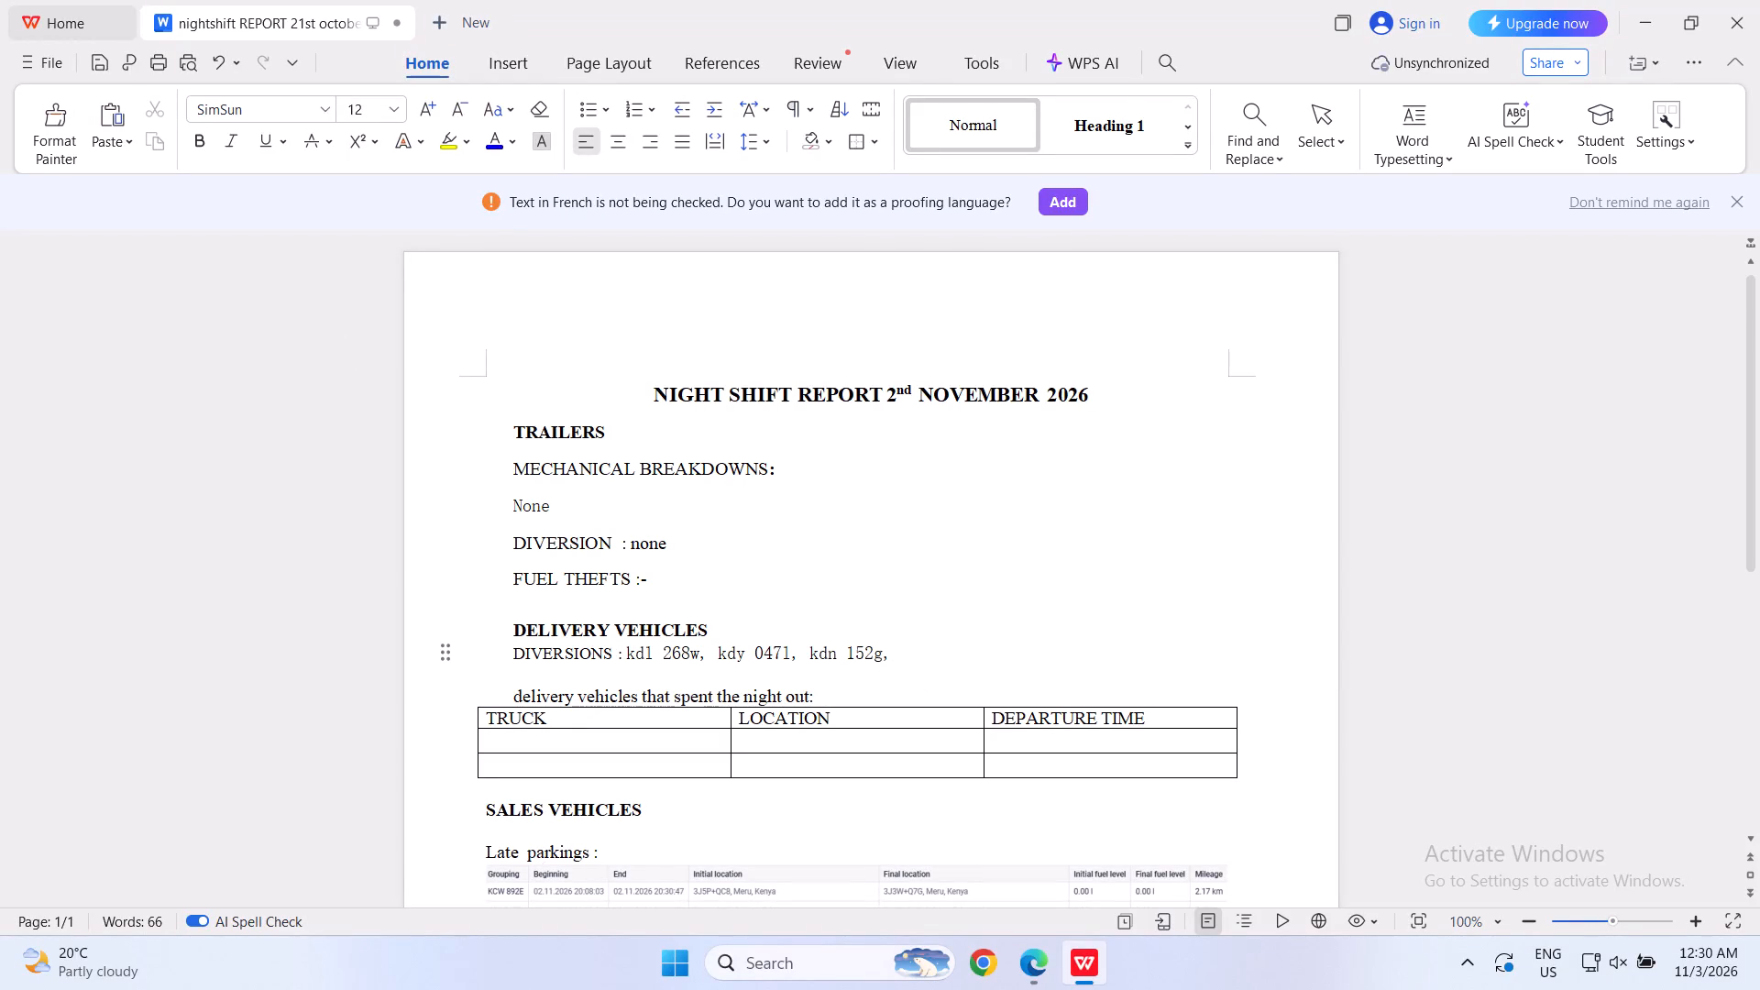
Open the Save As dialog for the 2nd November 2026 night shift report document.
scroll(491, 566, "down", 1)
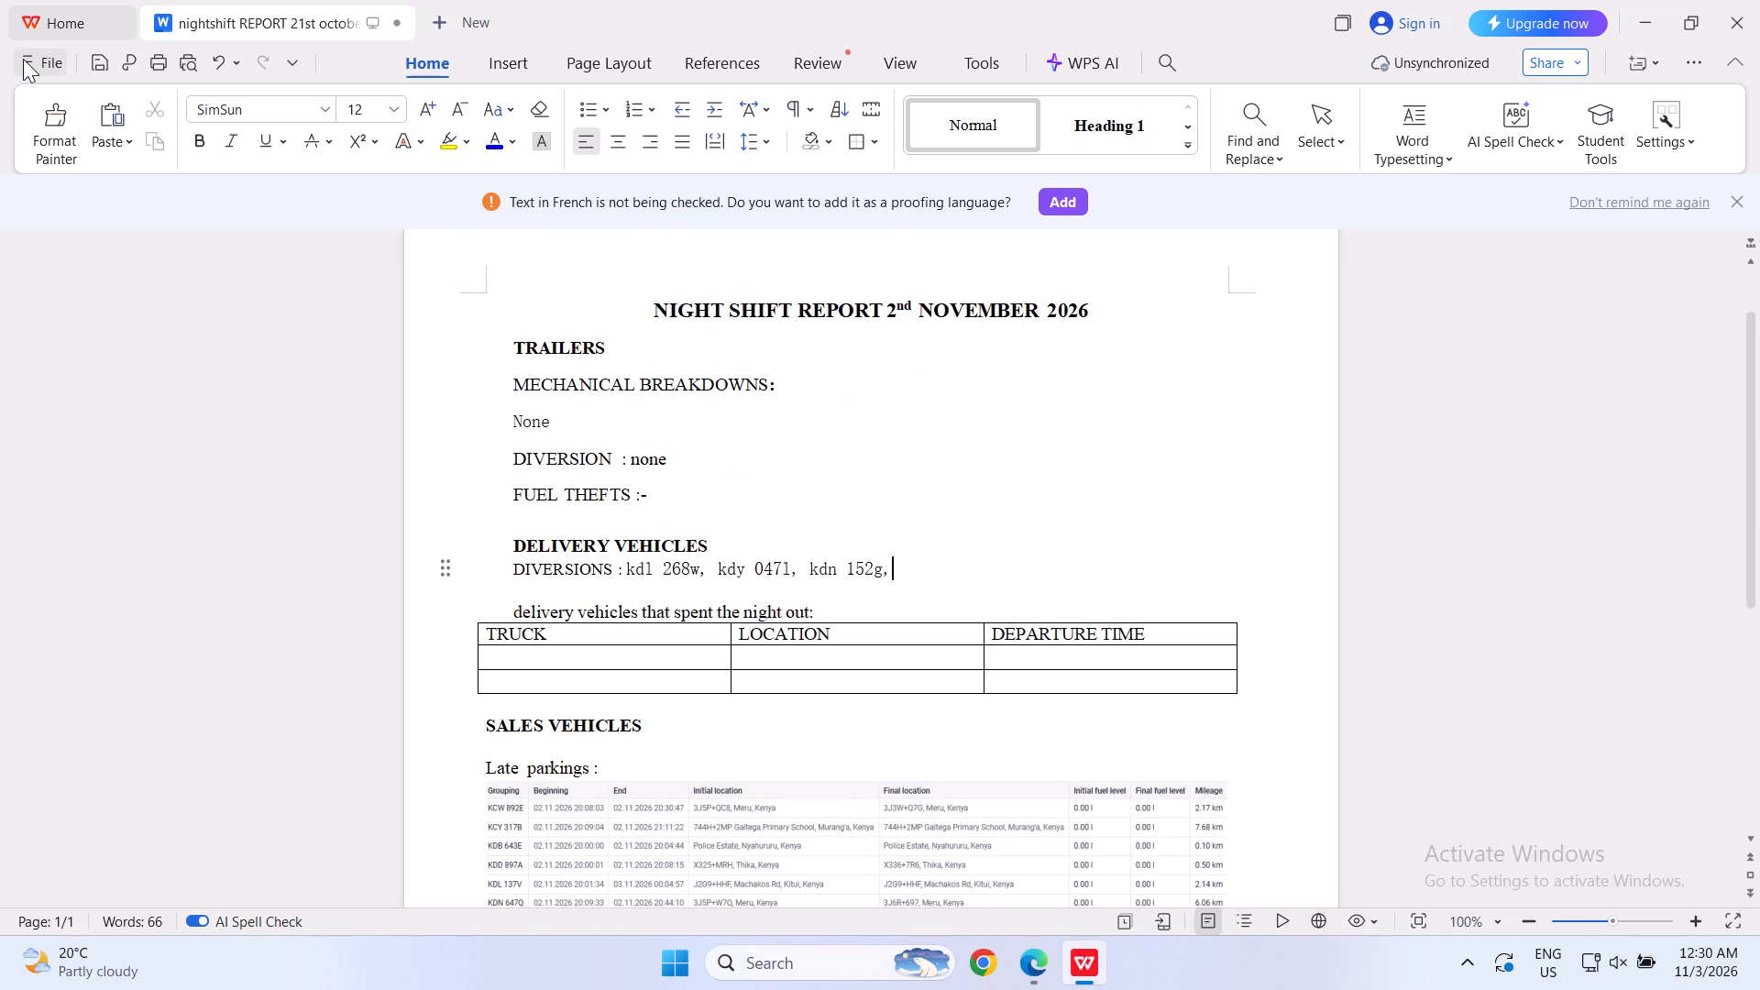
left_click(23, 59)
left_click(123, 270)
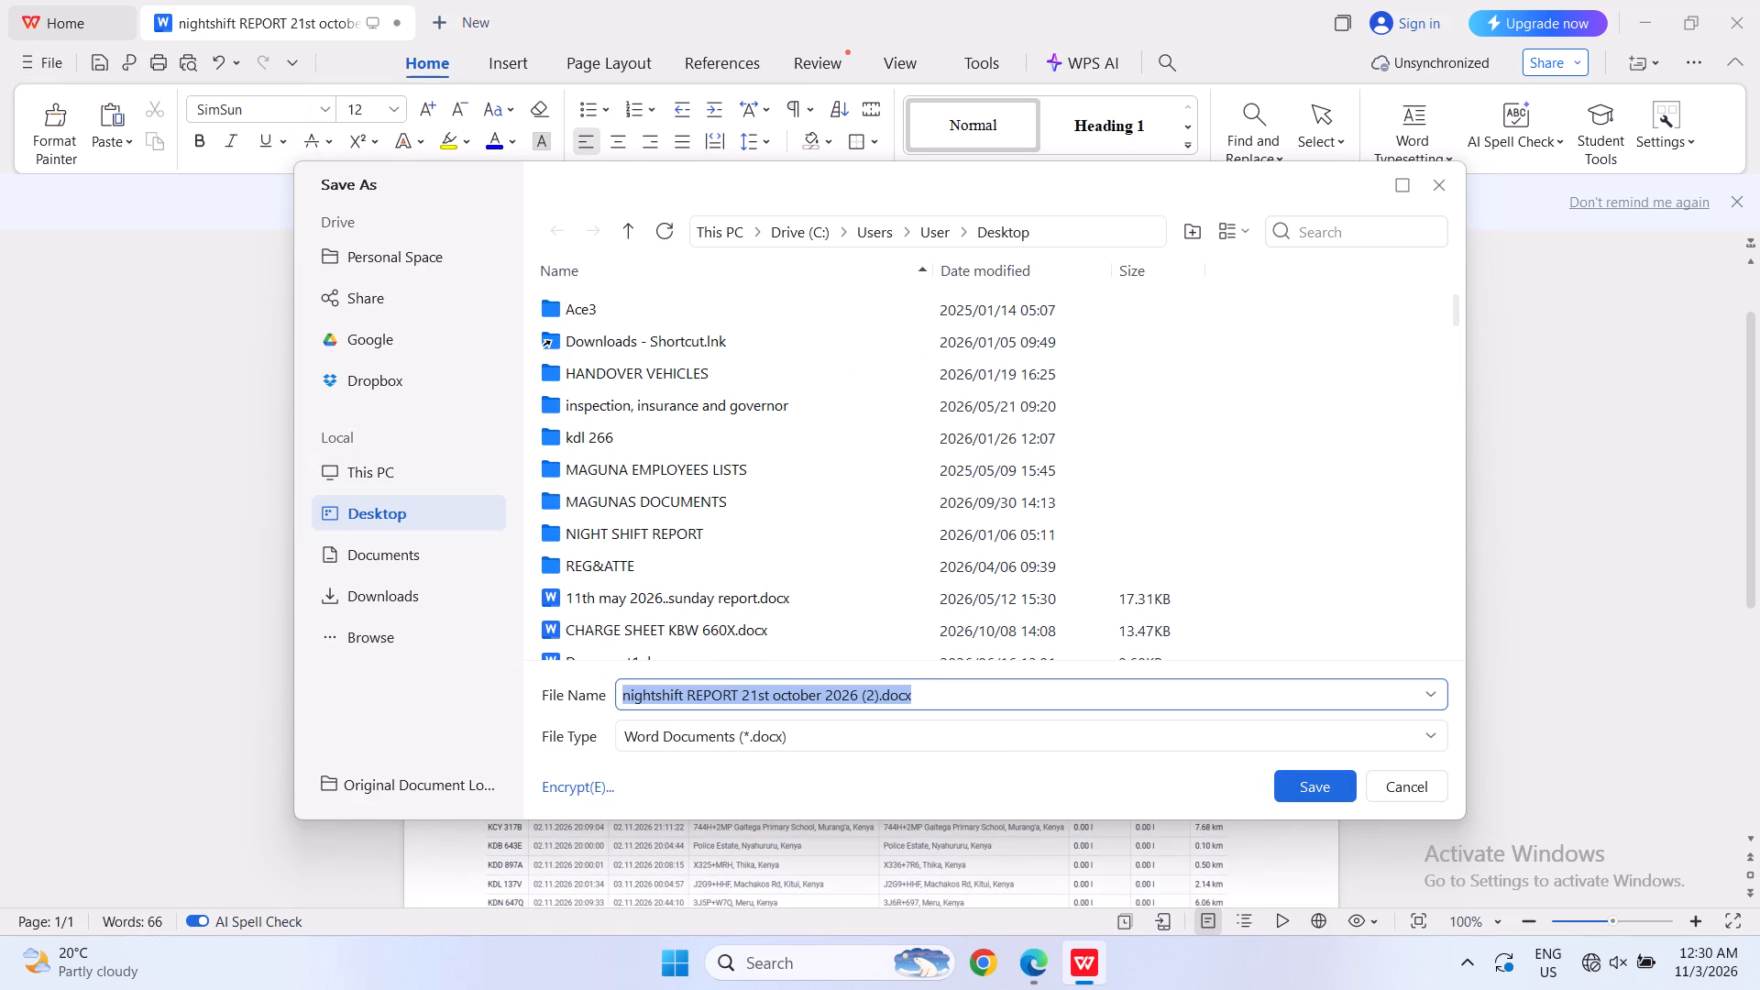
Save the report to the Desktop as a Word document, changing the date in its file name to 2nd november.
left_click_drag(821, 698, 778, 691)
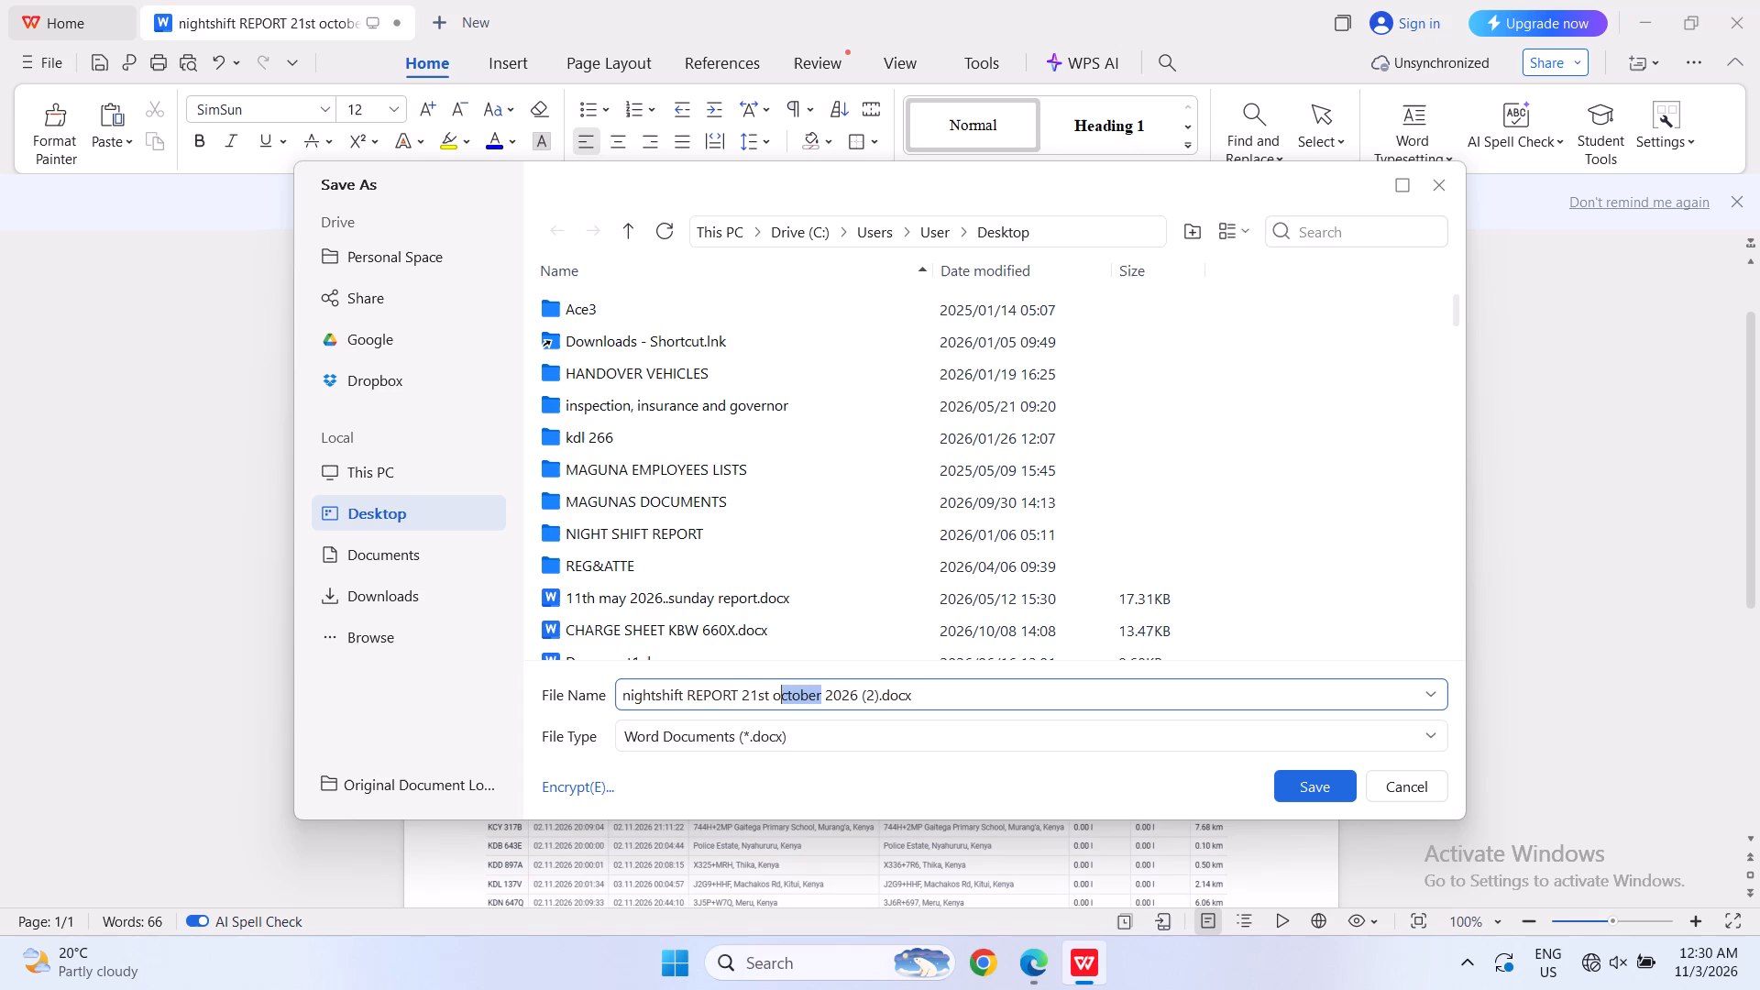
left_click_drag(778, 691, 741, 694)
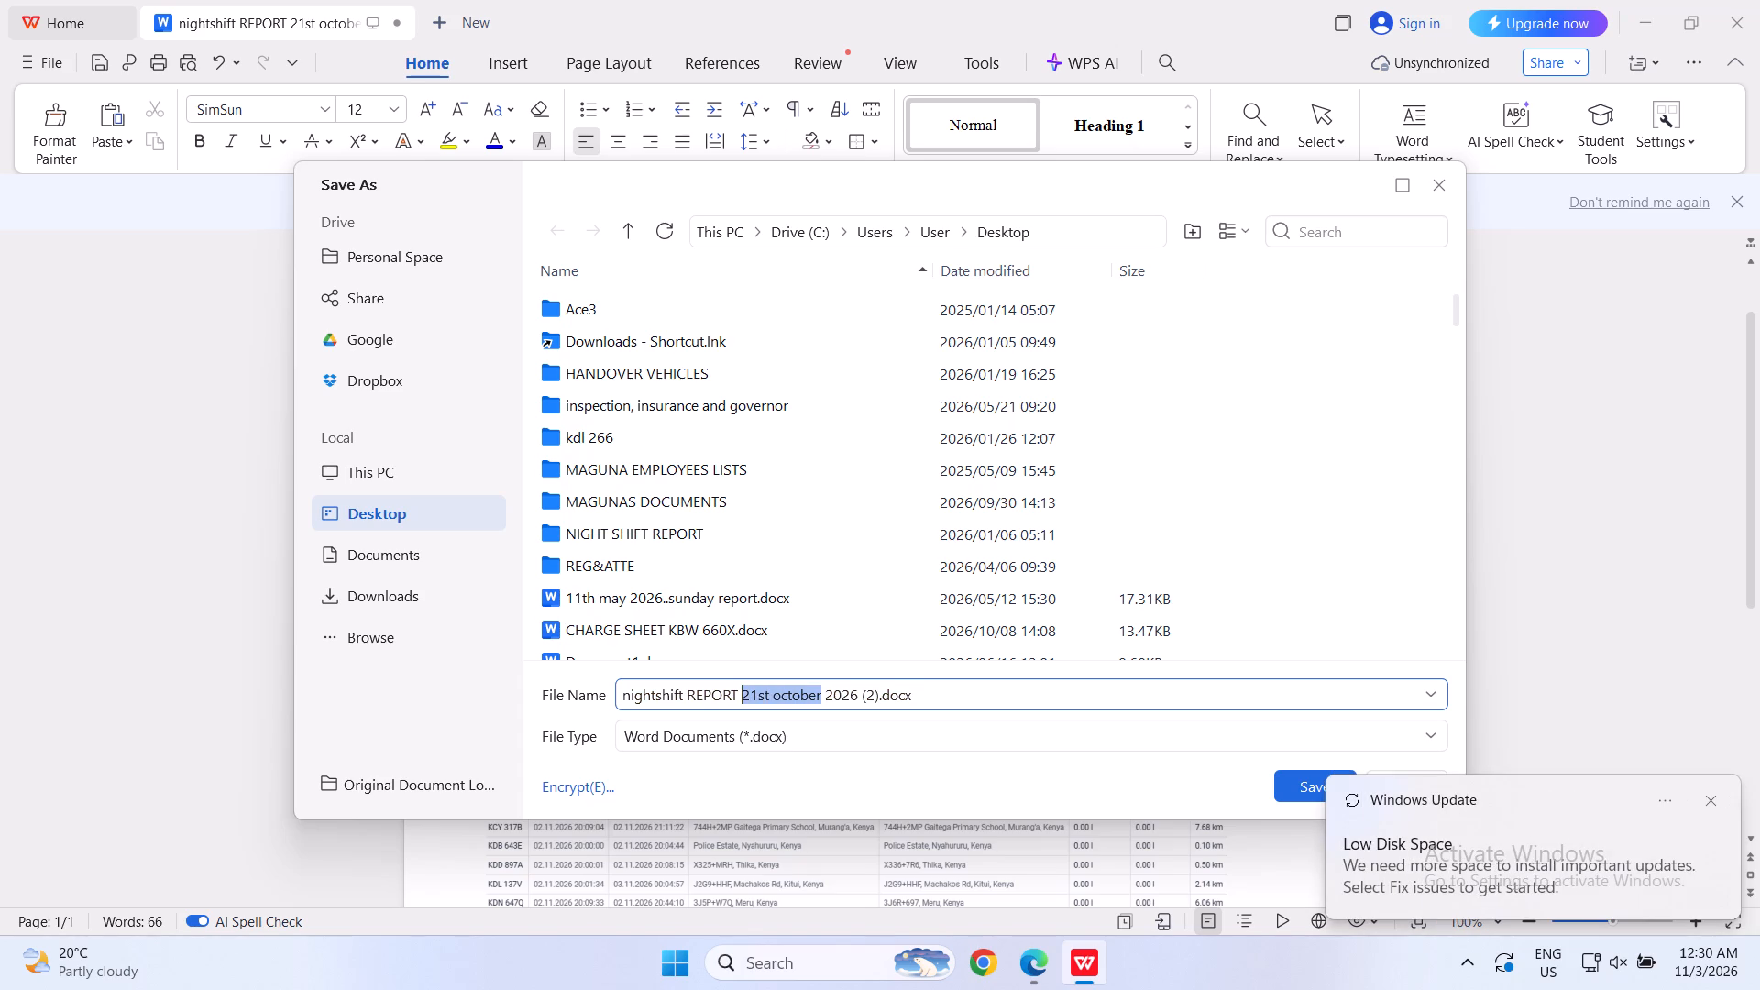
type("2nd")
key("space")
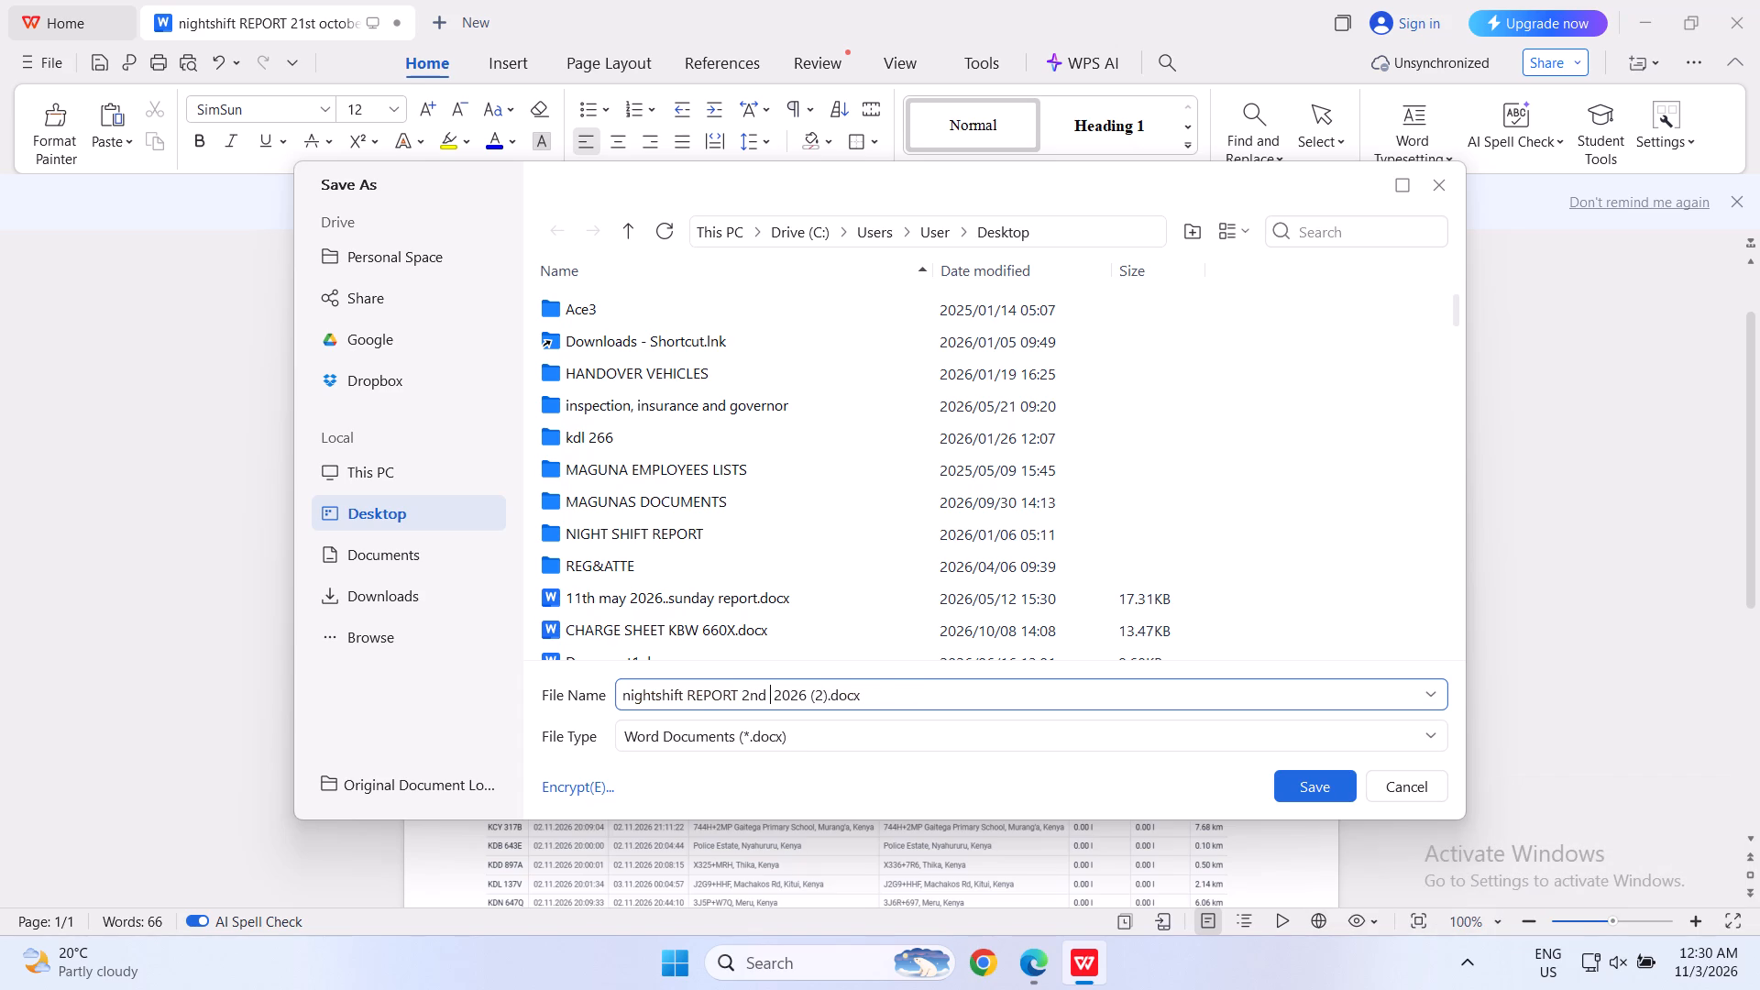
type("nov")
type("ember")
key("space")
key("BackSpace")
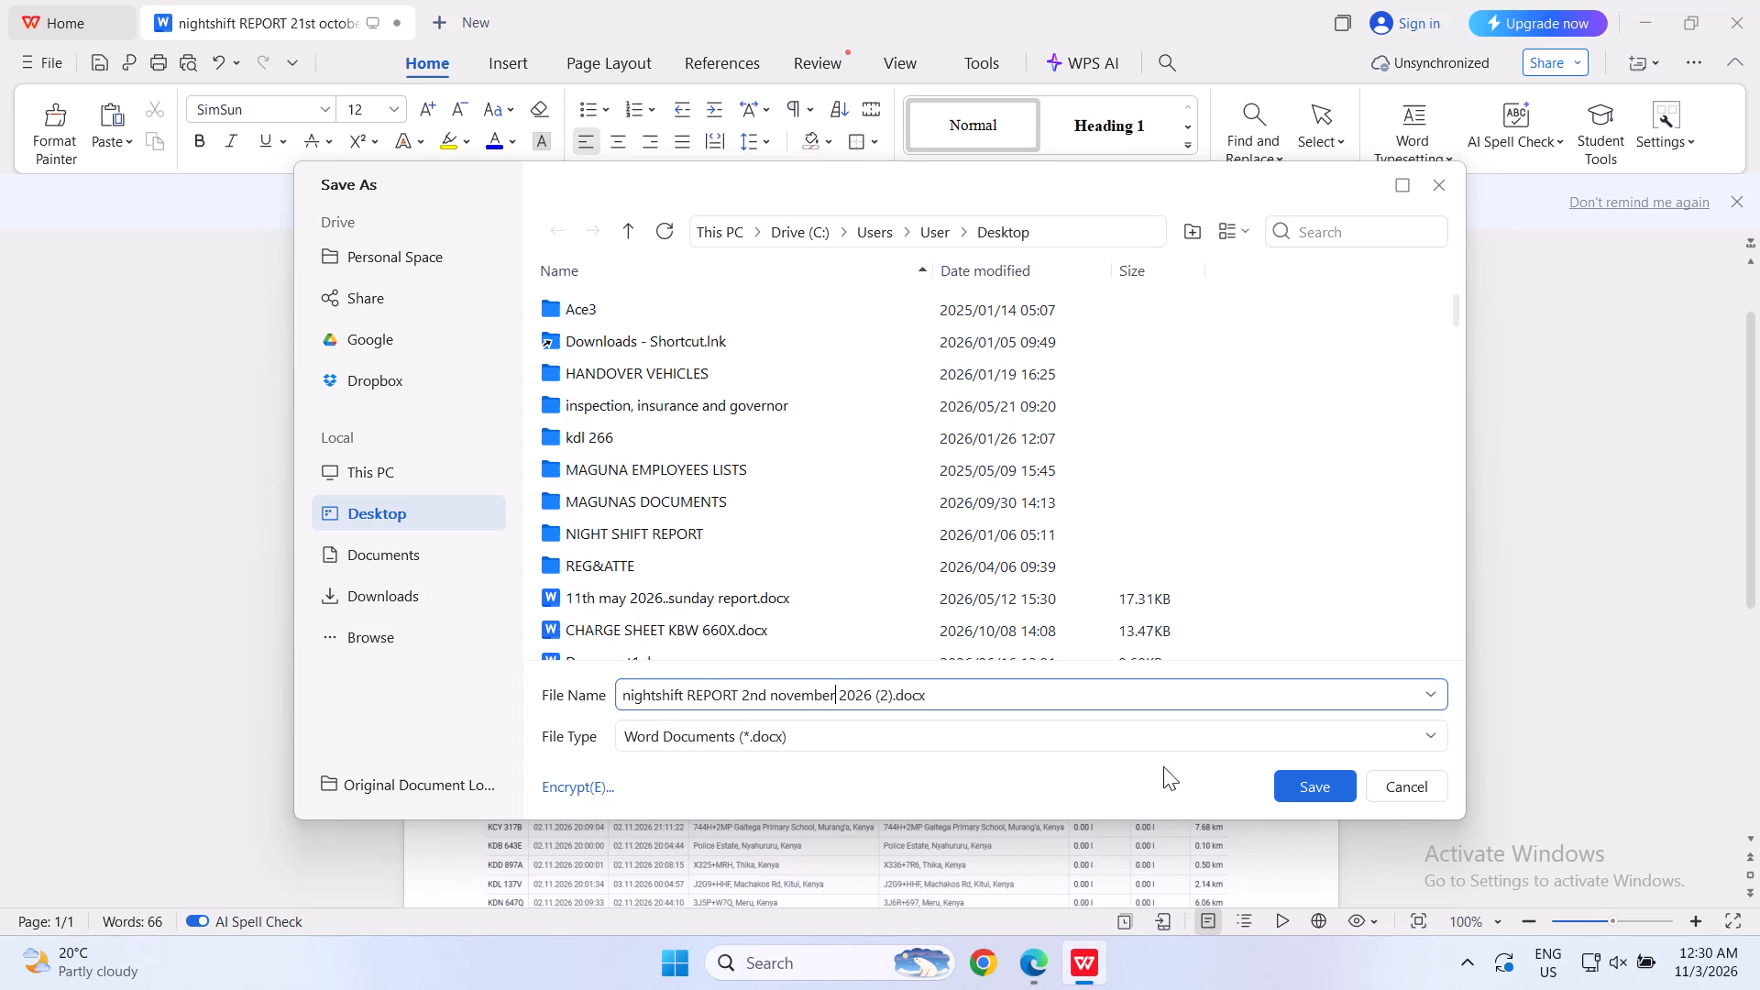
left_click(1298, 779)
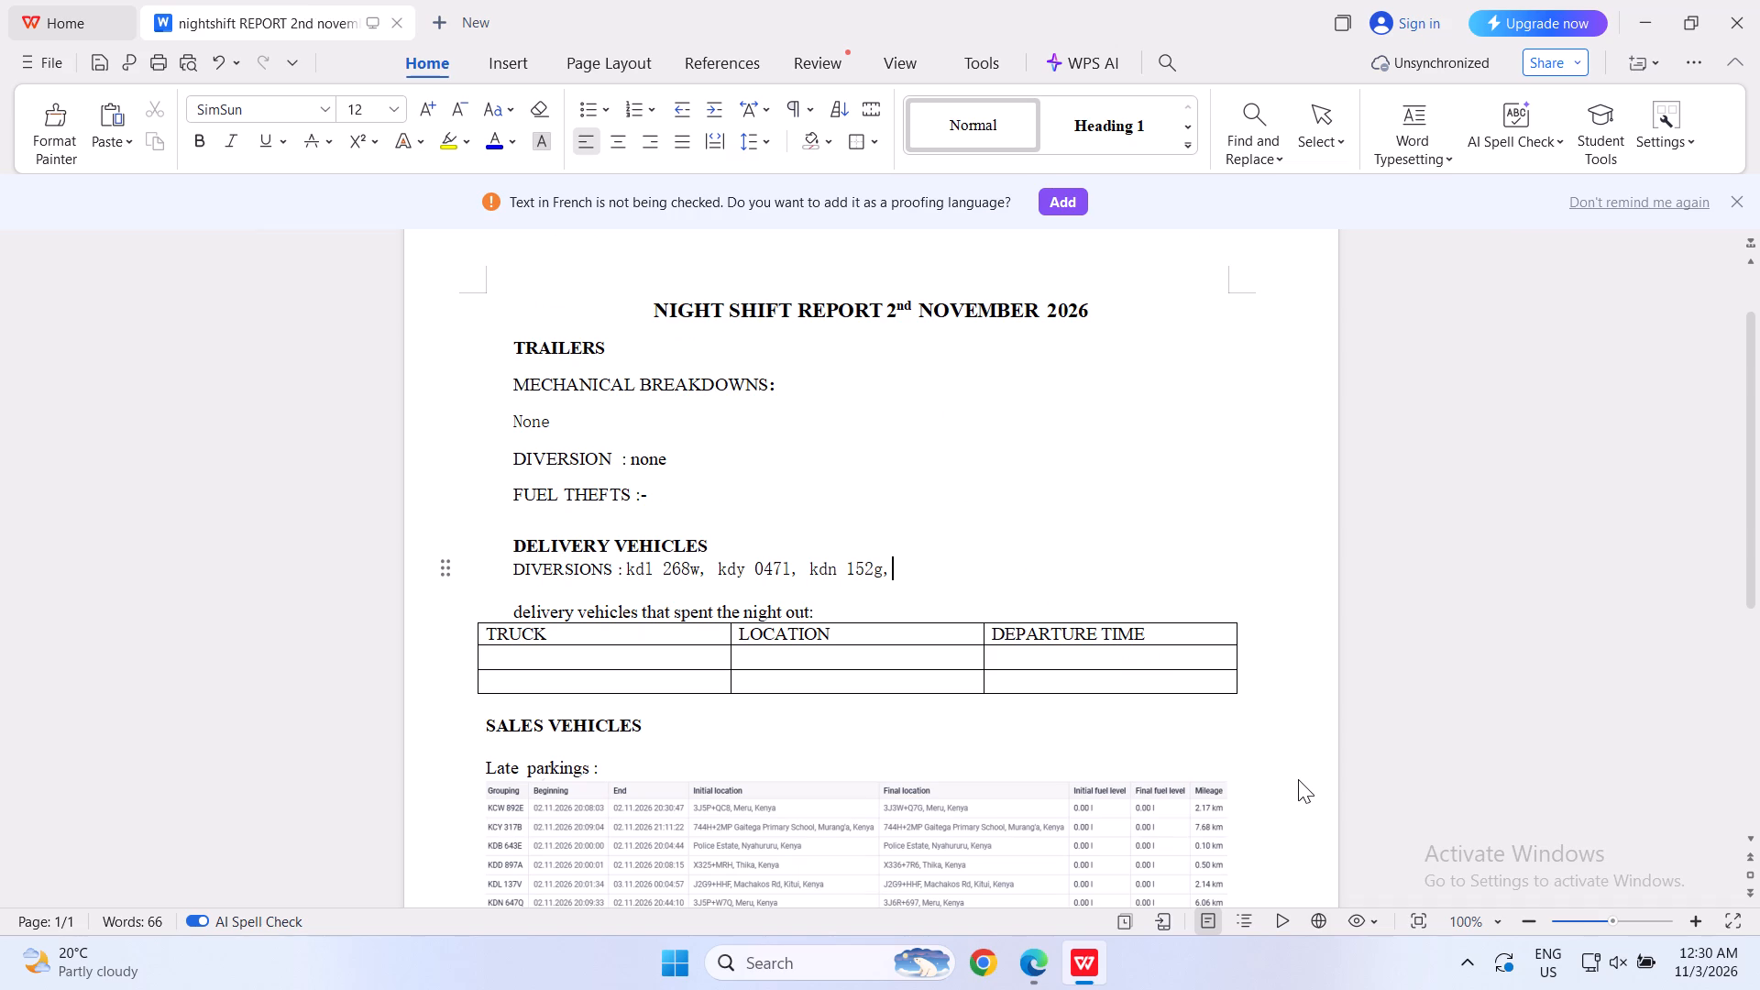
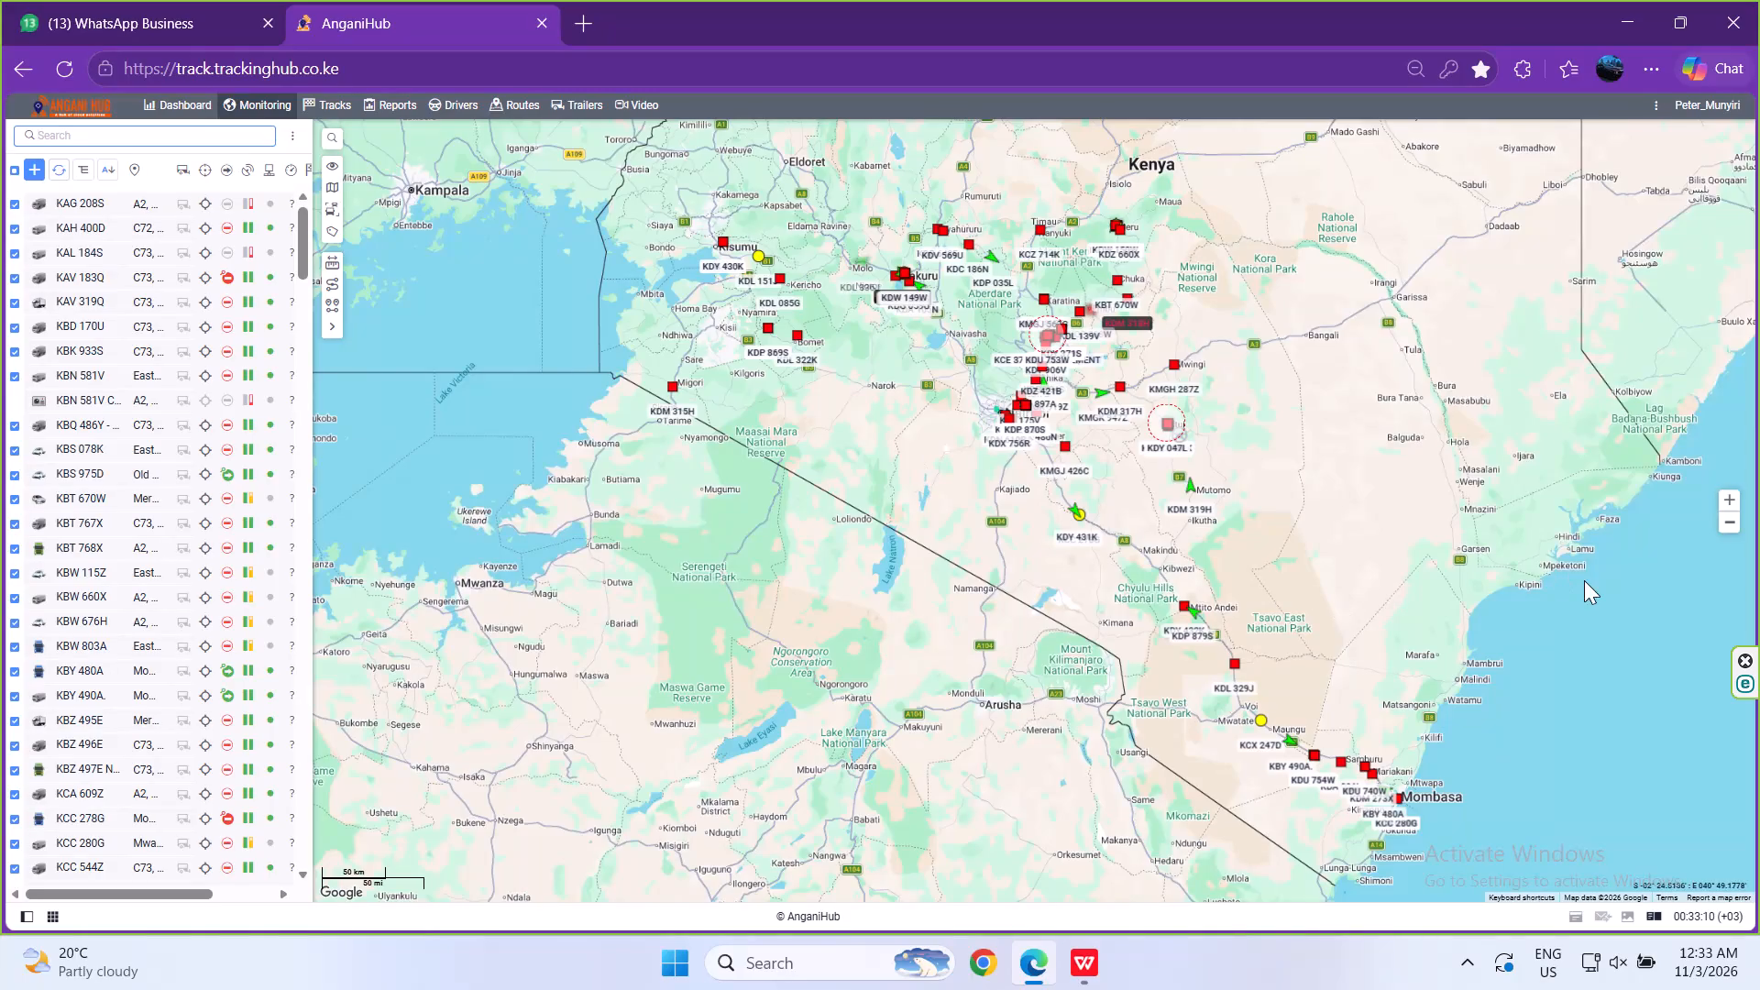
Lower the display brightness in the Windows quick settings to about one fifth of its range.
left_click(1593, 964)
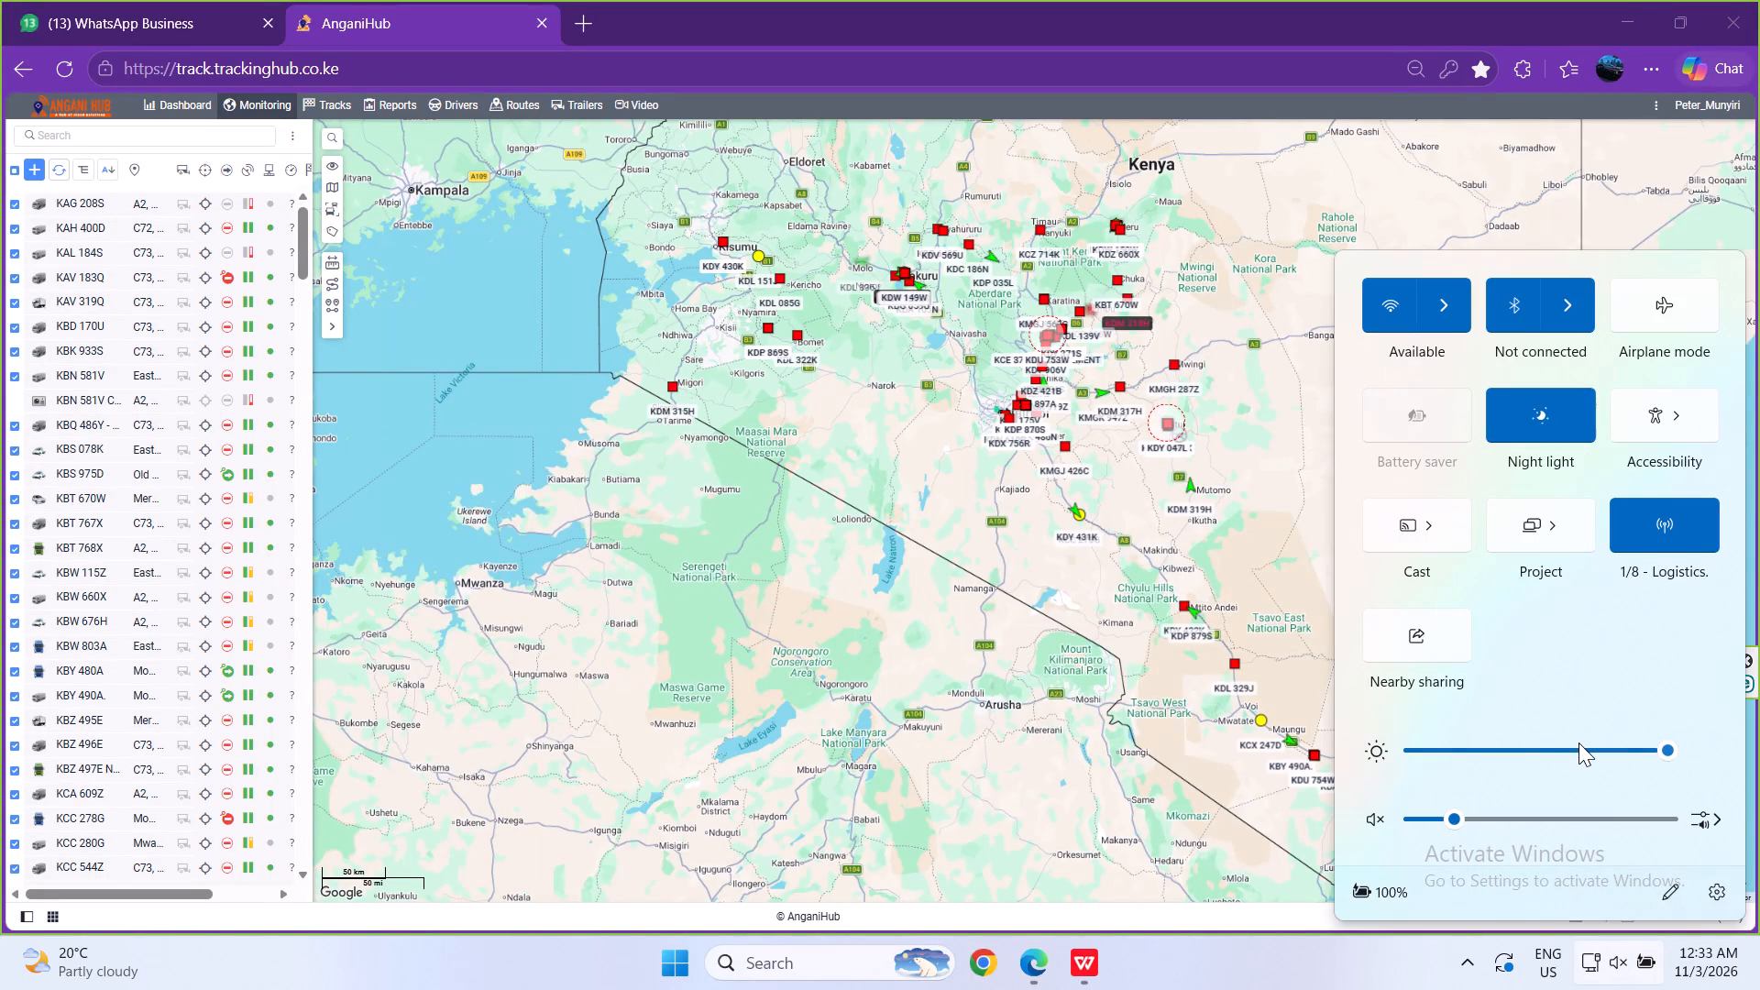
left_click_drag(1578, 742, 1457, 764)
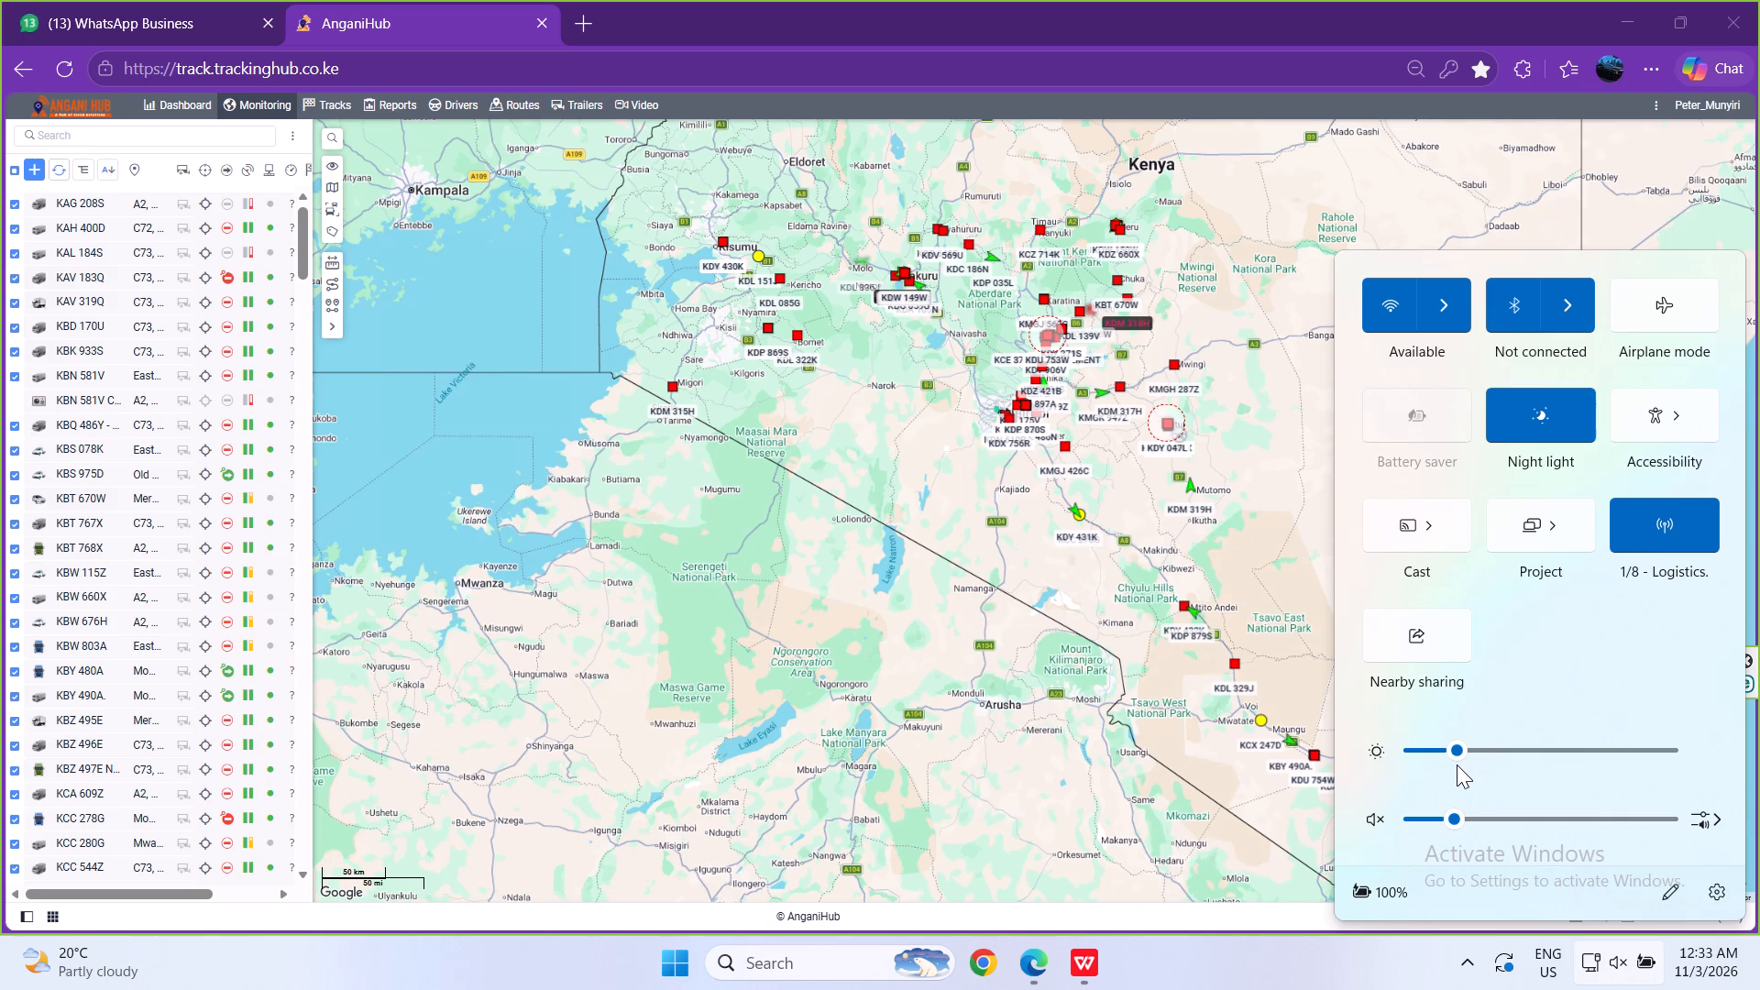
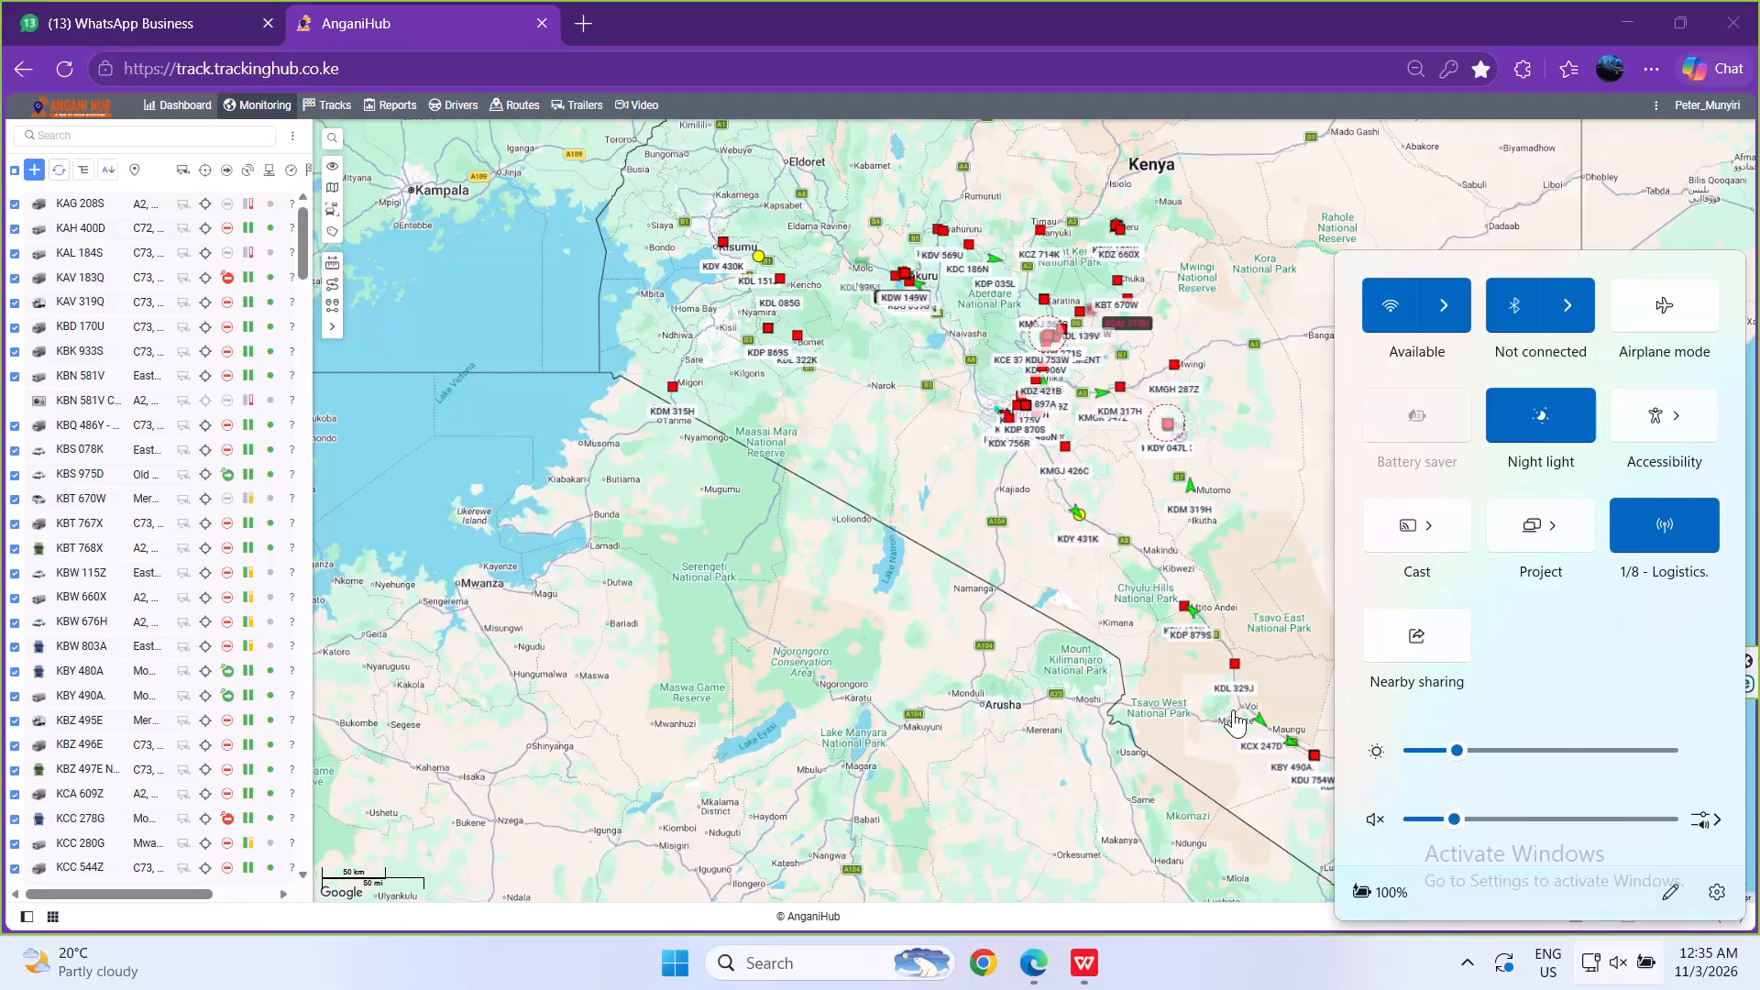
Dismiss the Windows quick settings and return to the AnganiHub monitoring map.
left_click(1215, 542)
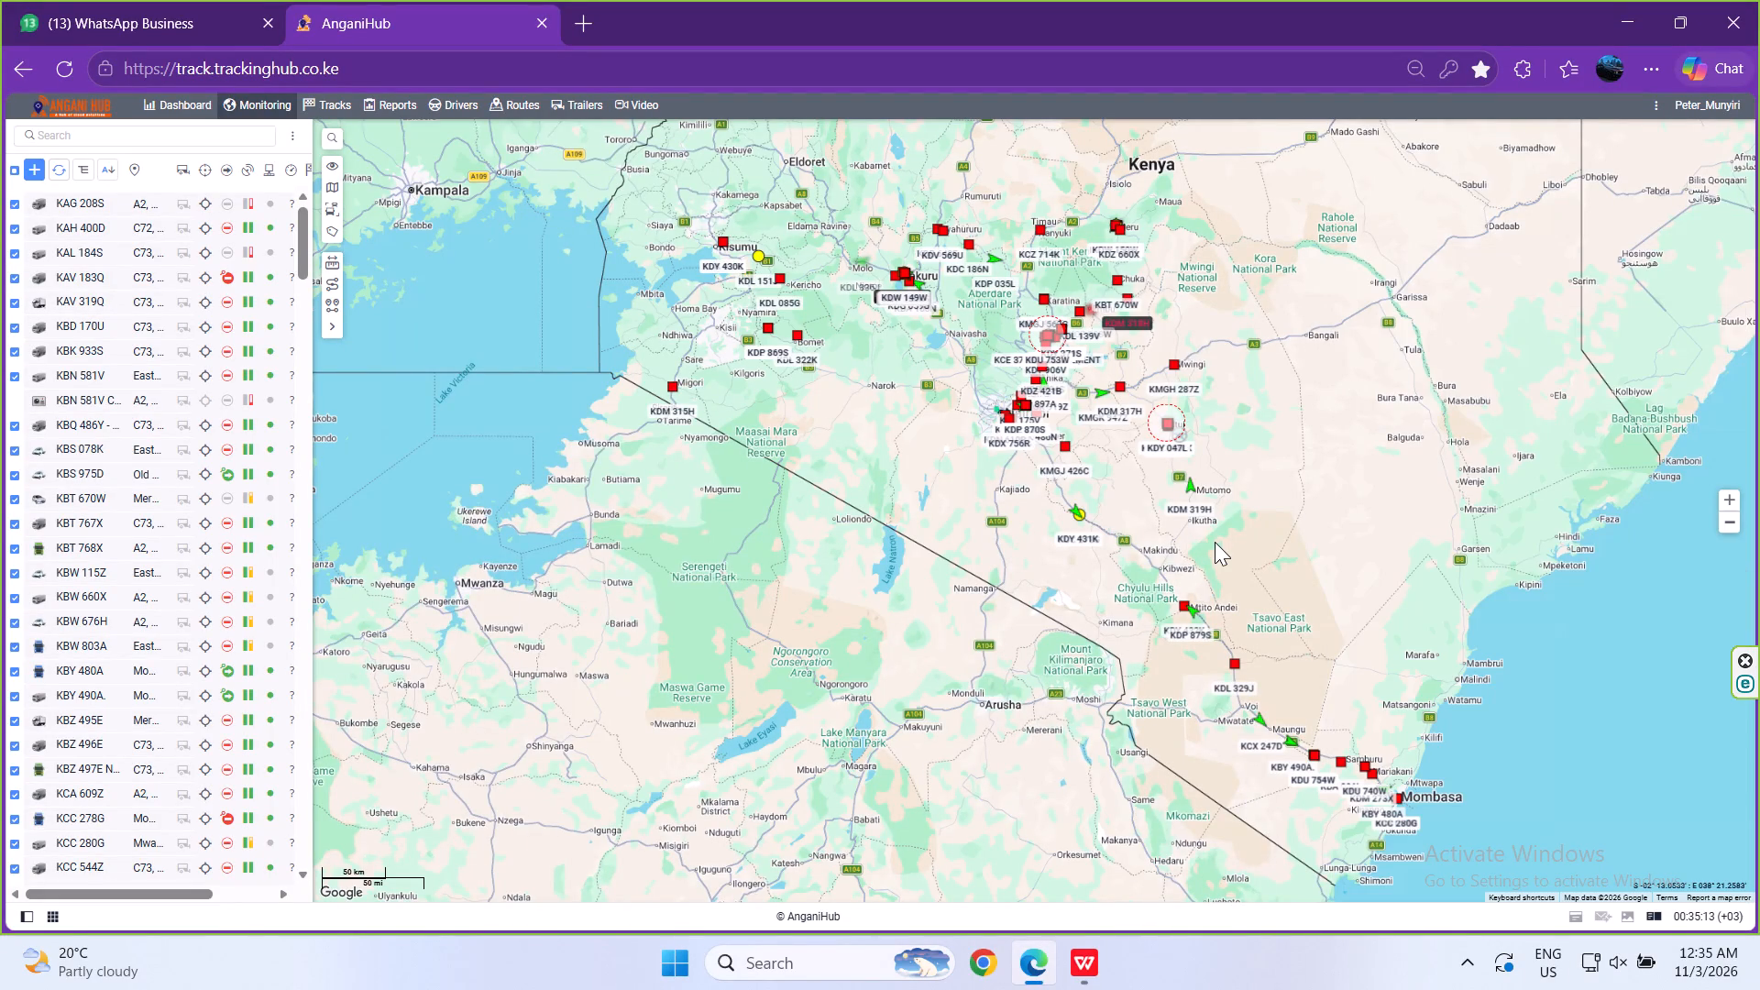